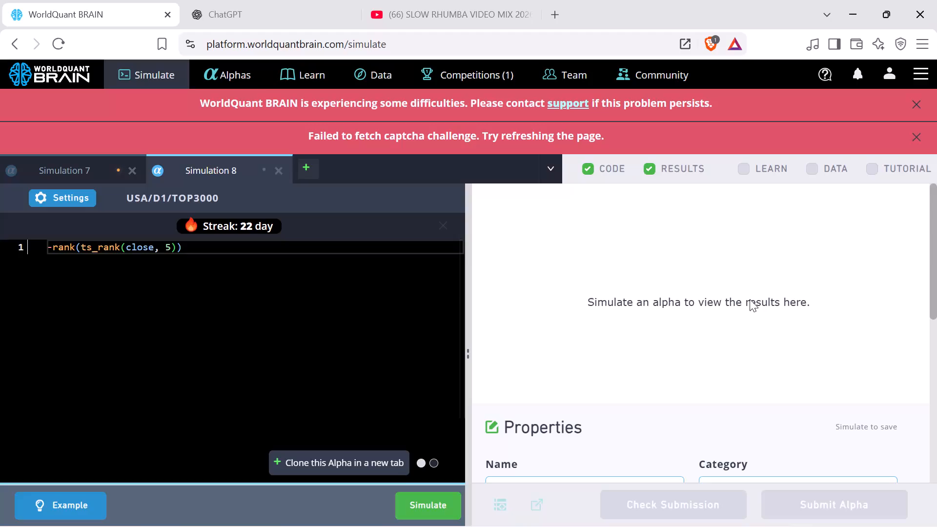
Switch to the YouTube slow rhumba video mix and restart its playback from the beginning.
{"action": "left_click", "coordinate": [431, 14]}
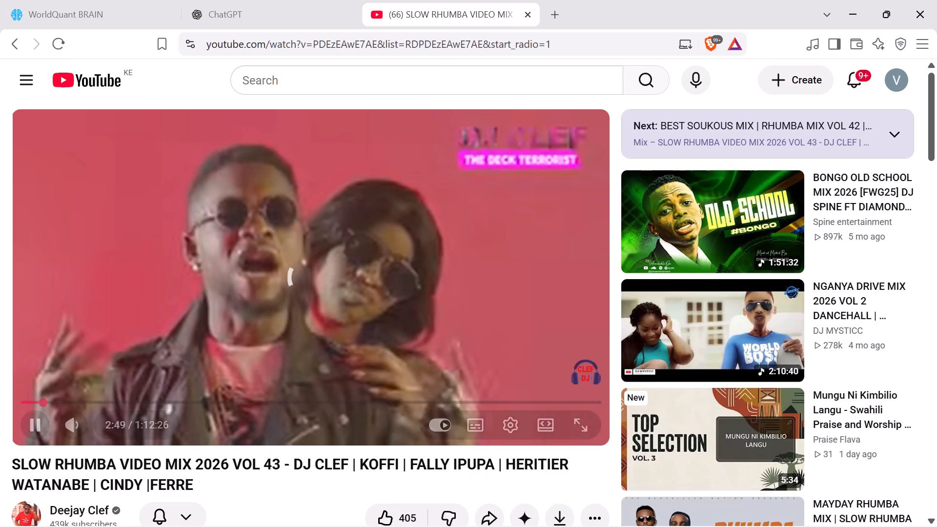
{"action": "left_click", "coordinate": [827, 523]}
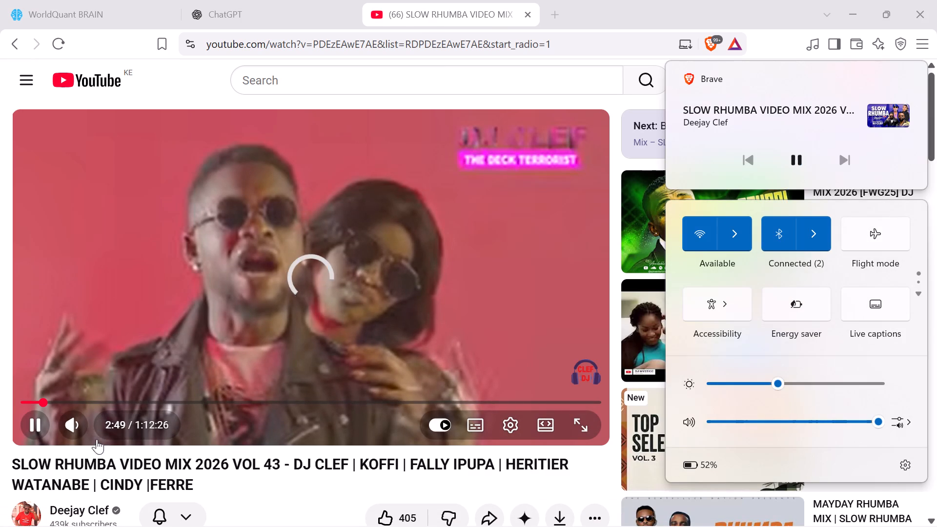
{"action": "left_click_drag", "start_coordinate": [44, 402], "coordinate": [0, 411]}
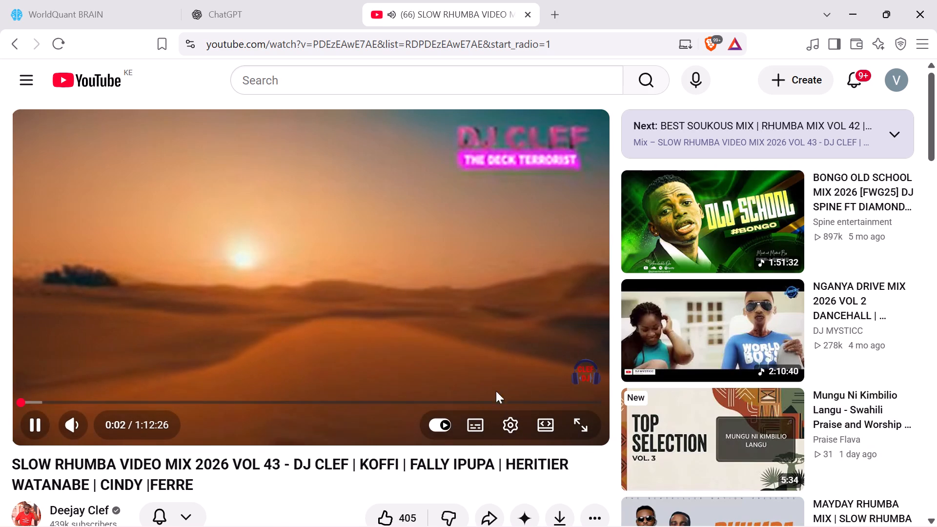
{"action": "left_click_drag", "start_coordinate": [32, 396], "coordinate": [0, 416]}
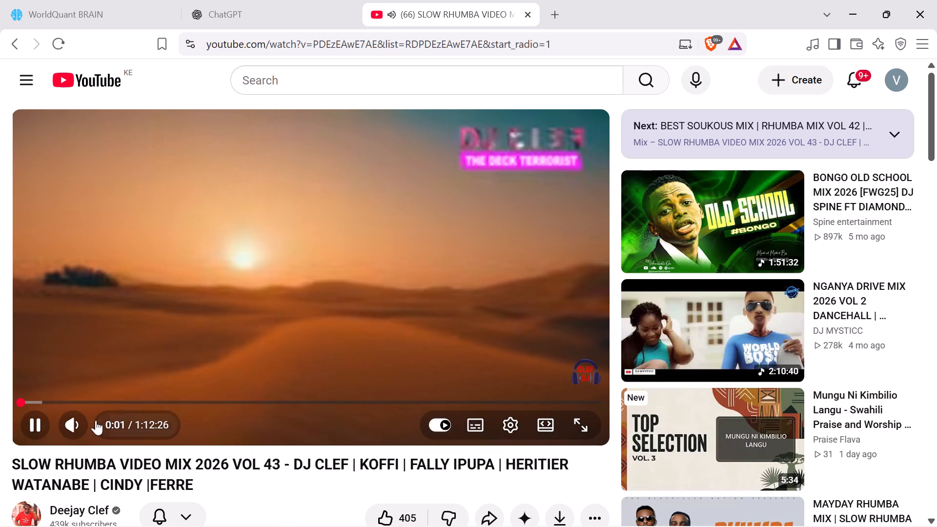
Raise the playback volume of the rhumba mix in the video player.
{"action": "scroll", "coordinate": [101, 427], "scroll_direction": "up", "scroll_amount": 2}
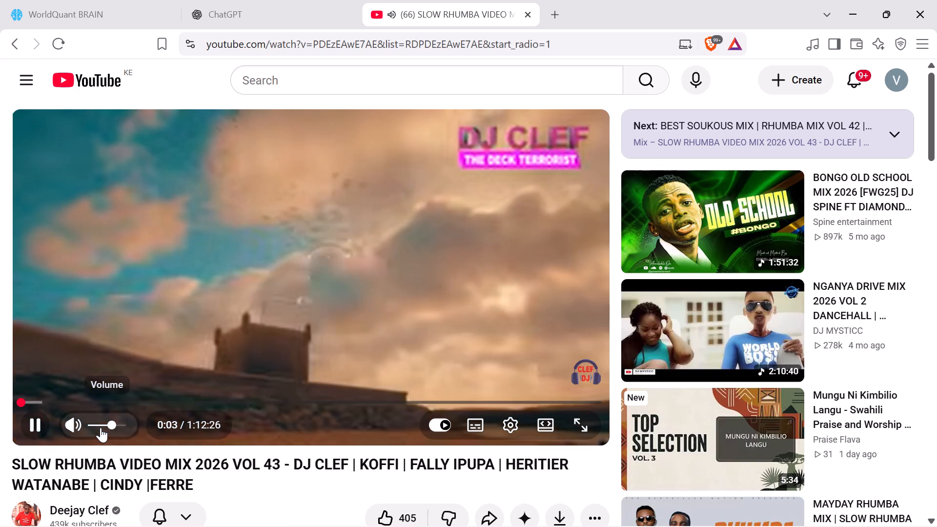
{"action": "scroll", "coordinate": [101, 427], "scroll_direction": "up", "scroll_amount": 1}
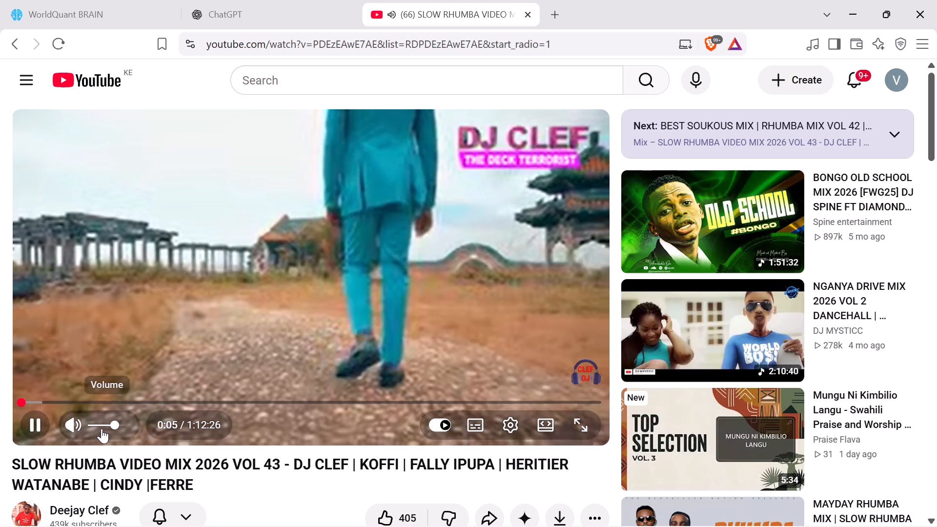
{"action": "scroll", "coordinate": [103, 426], "scroll_direction": "up", "scroll_amount": 5}
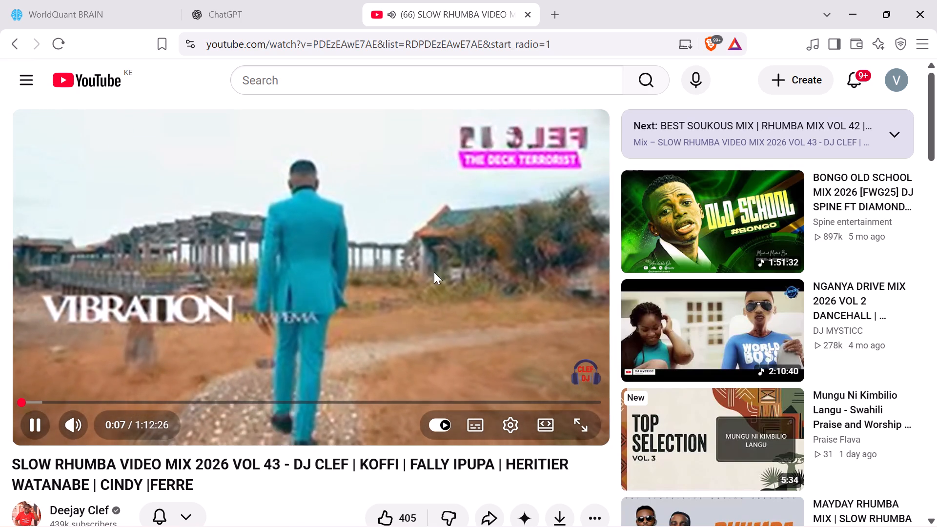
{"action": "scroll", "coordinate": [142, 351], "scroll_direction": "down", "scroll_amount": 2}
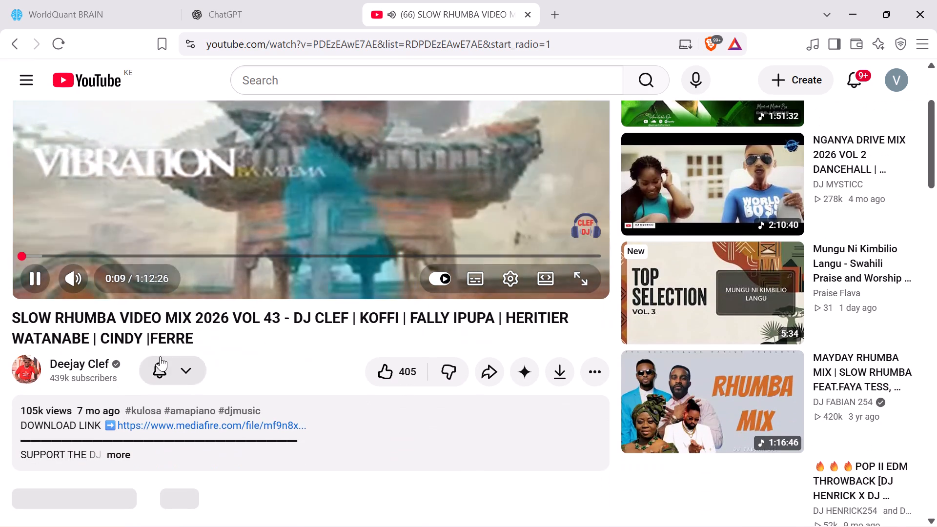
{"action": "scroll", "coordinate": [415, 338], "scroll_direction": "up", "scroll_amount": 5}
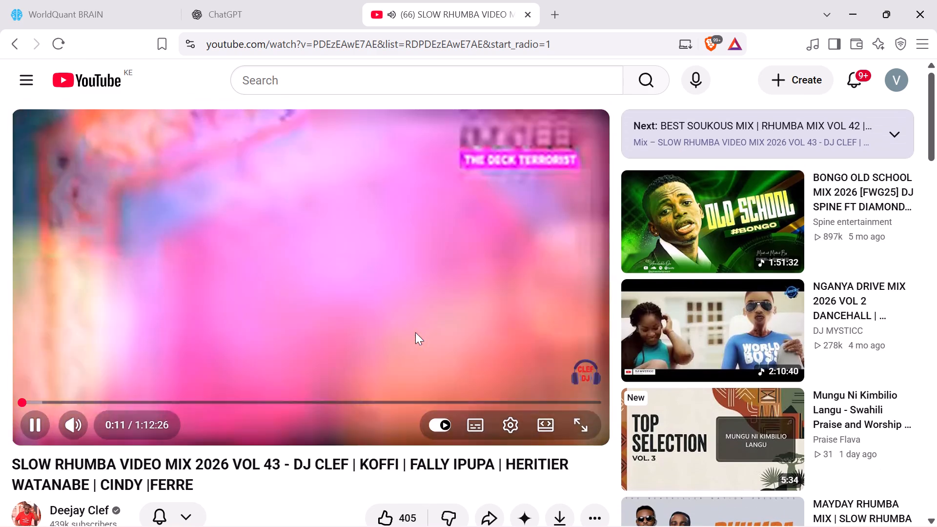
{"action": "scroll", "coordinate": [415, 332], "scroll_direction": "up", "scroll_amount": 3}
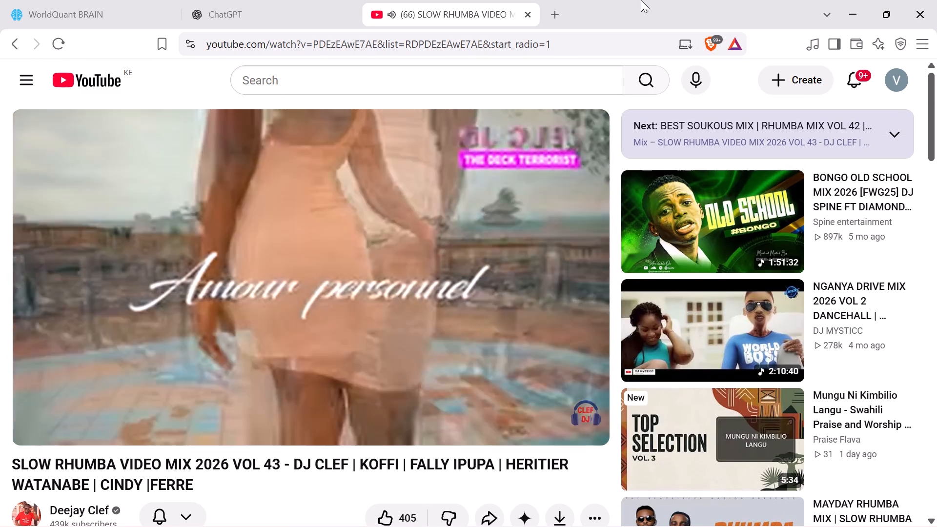
Return to the WorldQuant BRAIN simulation page with the Simulation 8 alpha.
{"action": "left_click", "coordinate": [641, 0]}
{"action": "left_click", "coordinate": [106, 4]}
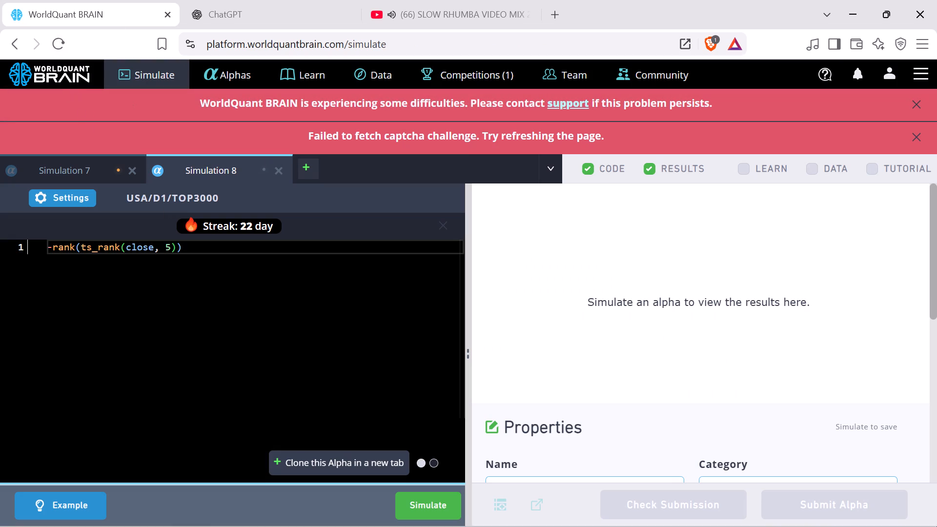
Check the computer's Wi-Fi connection in the system quick settings and return to the simulation page.
{"action": "left_click", "coordinate": [818, 511]}
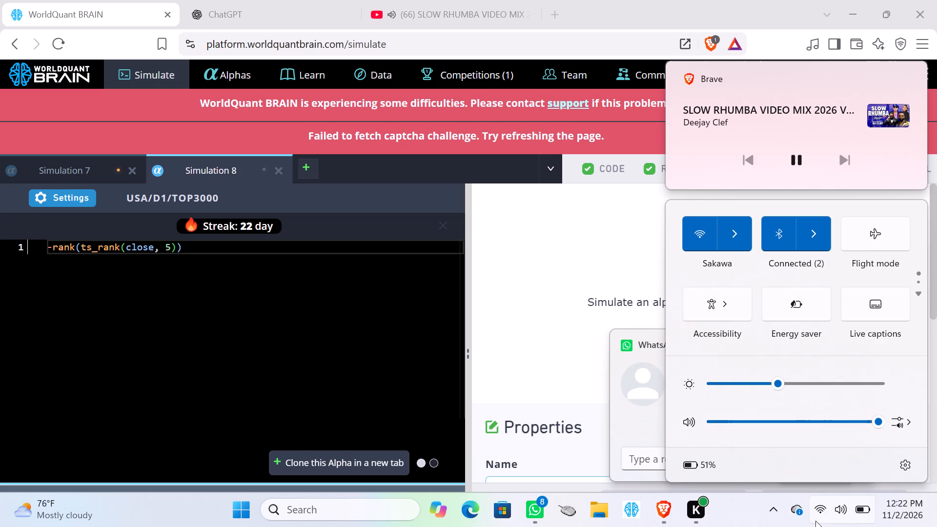
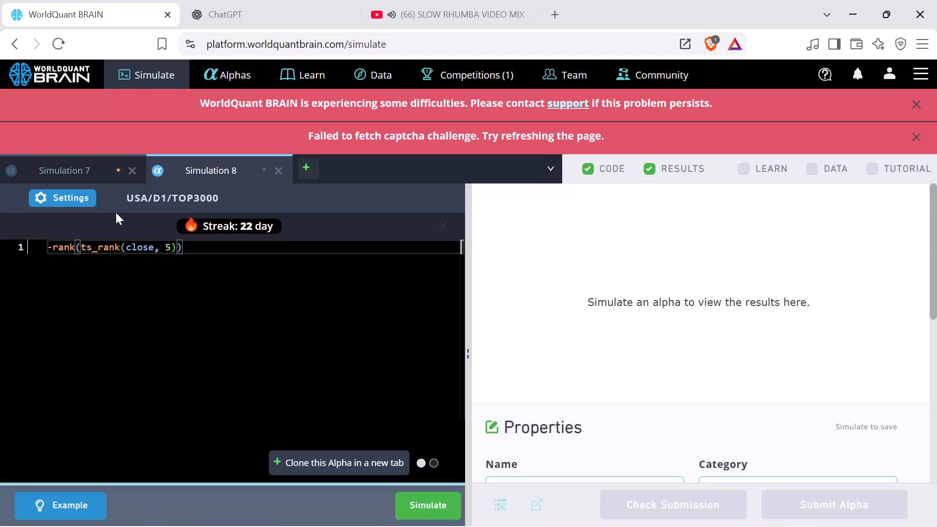
Reload the WorldQuant BRAIN simulation page, accepting that unsaved changes may be lost.
{"action": "left_click", "coordinate": [53, 39]}
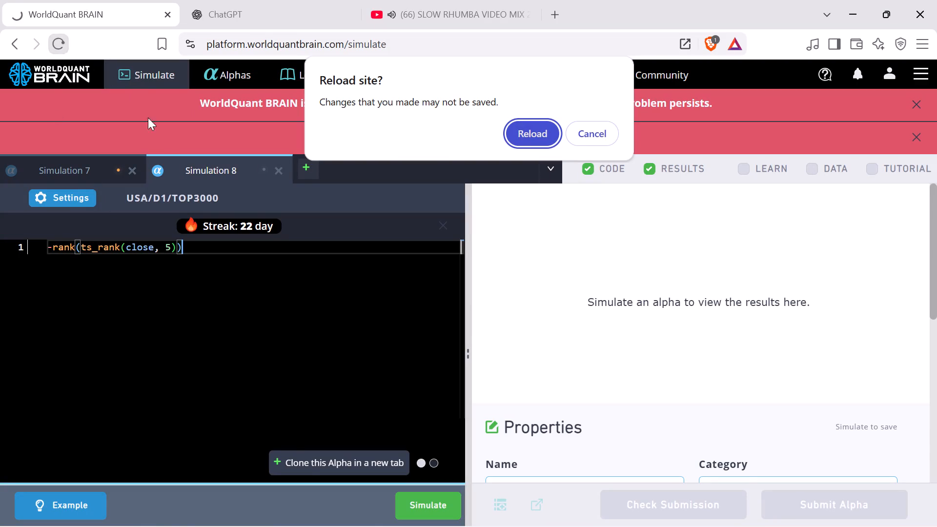
{"action": "left_click", "coordinate": [529, 138]}
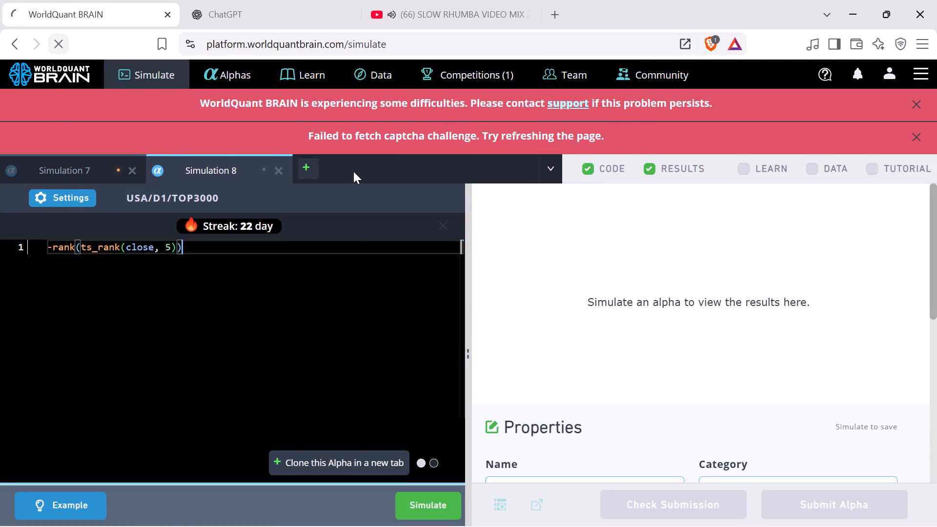
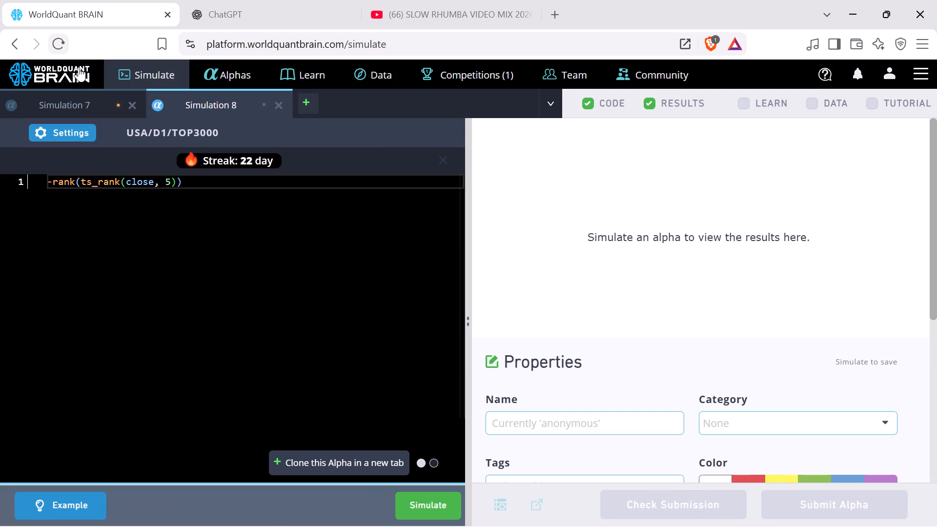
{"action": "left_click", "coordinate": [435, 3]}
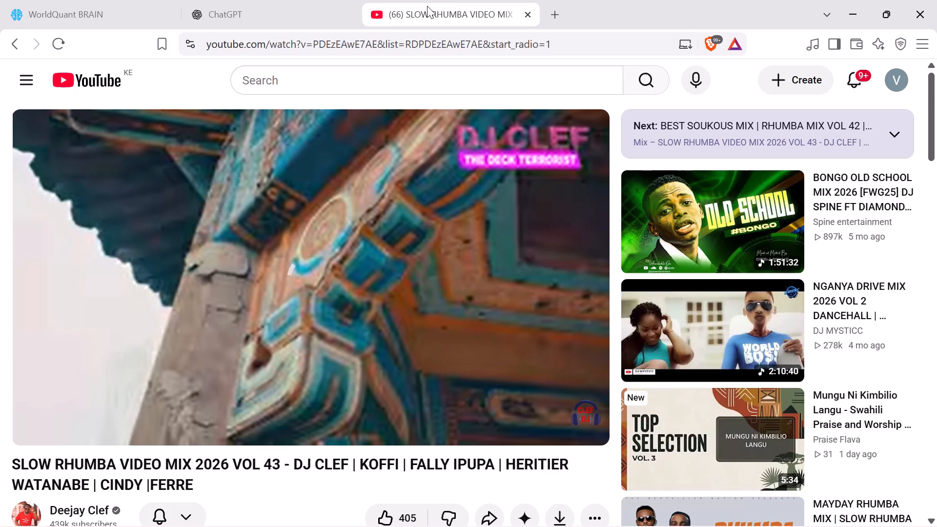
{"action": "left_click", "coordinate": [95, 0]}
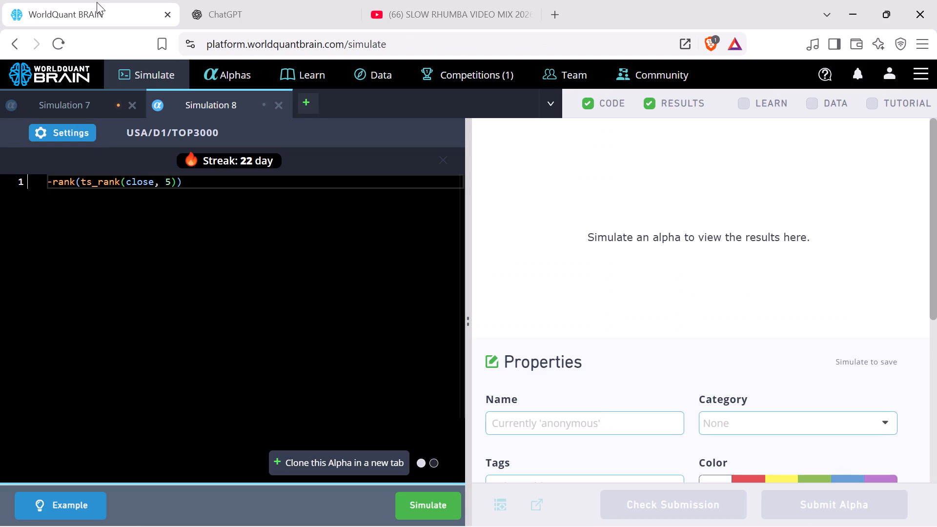
Go to the list of all competitions and open the Challenge - Kenya competition page.
{"action": "left_click", "coordinate": [471, 71]}
{"action": "triple_click", "coordinate": [471, 72]}
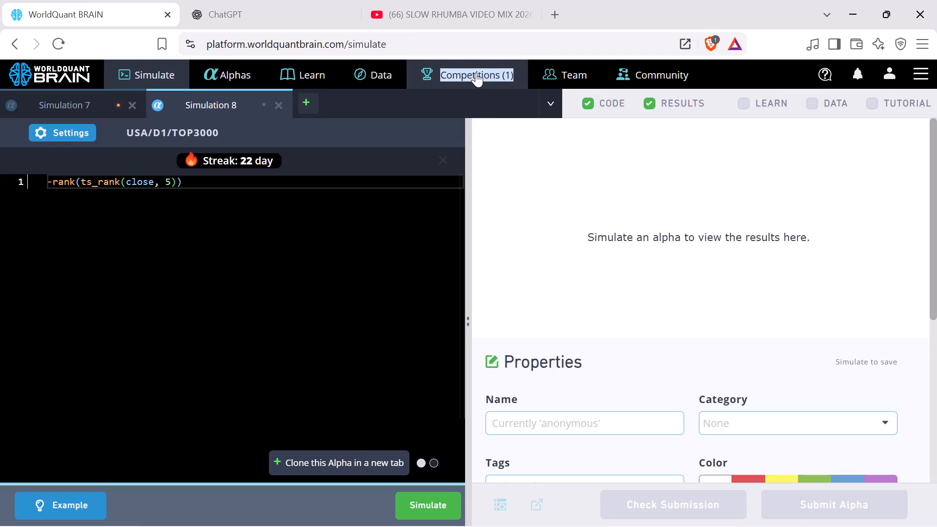
{"action": "left_click", "coordinate": [476, 72]}
{"action": "left_click", "coordinate": [915, 74]}
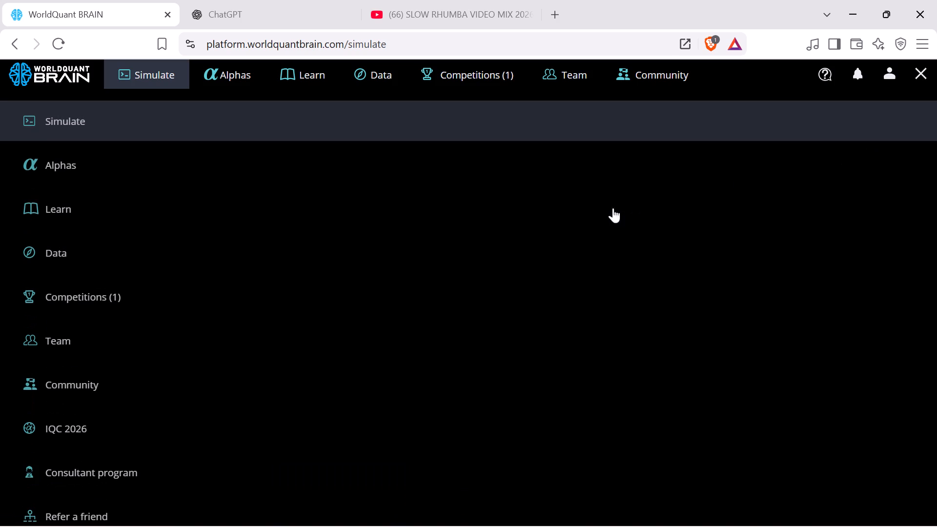
{"action": "left_click", "coordinate": [107, 296]}
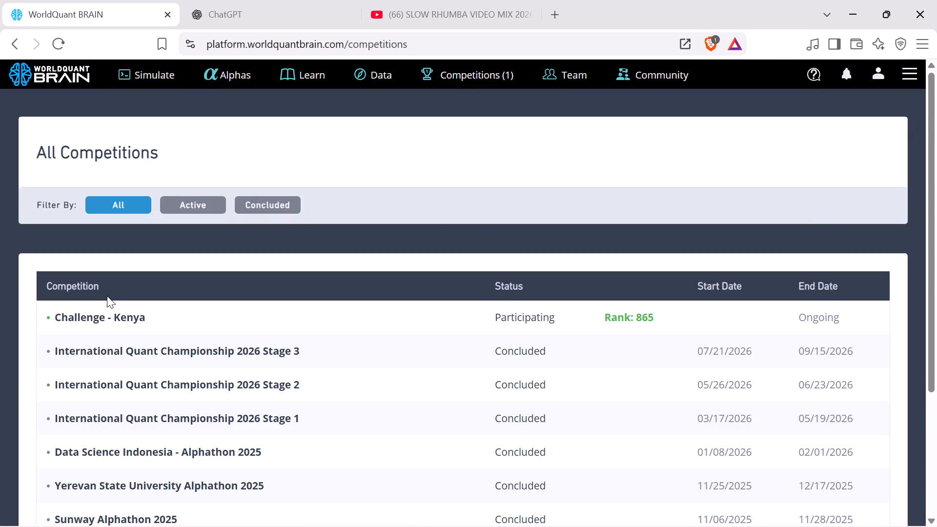
{"action": "left_click", "coordinate": [174, 324]}
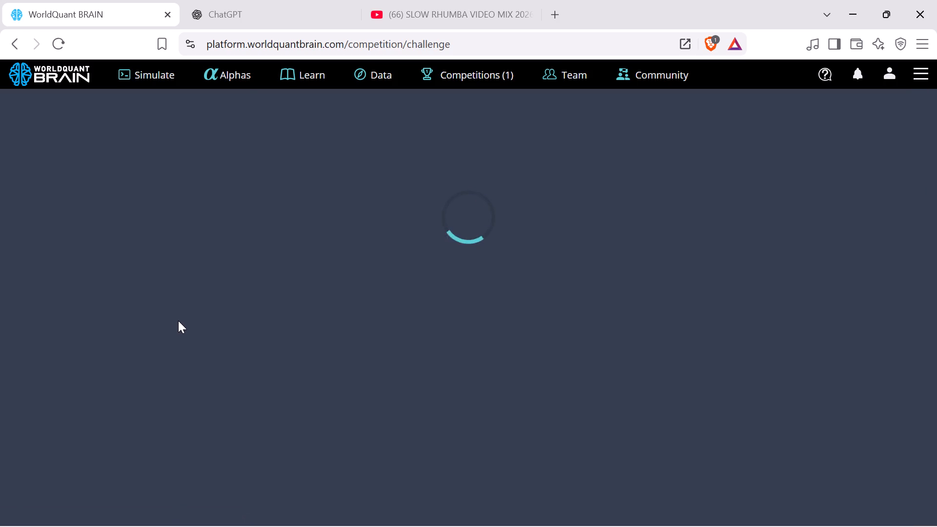
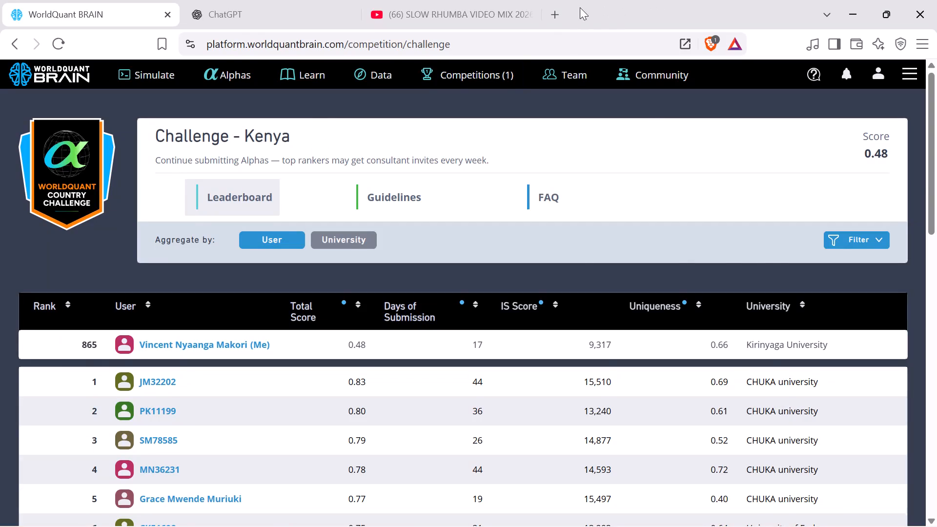
Switch to the open YouTube video page and go to the YouTube home page.
{"action": "left_click", "coordinate": [468, 16]}
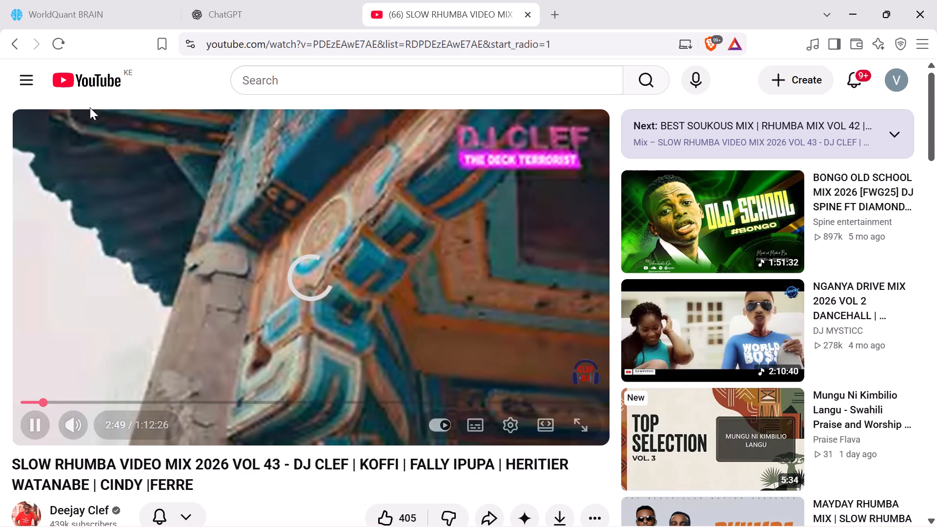
{"action": "left_click", "coordinate": [66, 50]}
{"action": "left_click", "coordinate": [81, 89]}
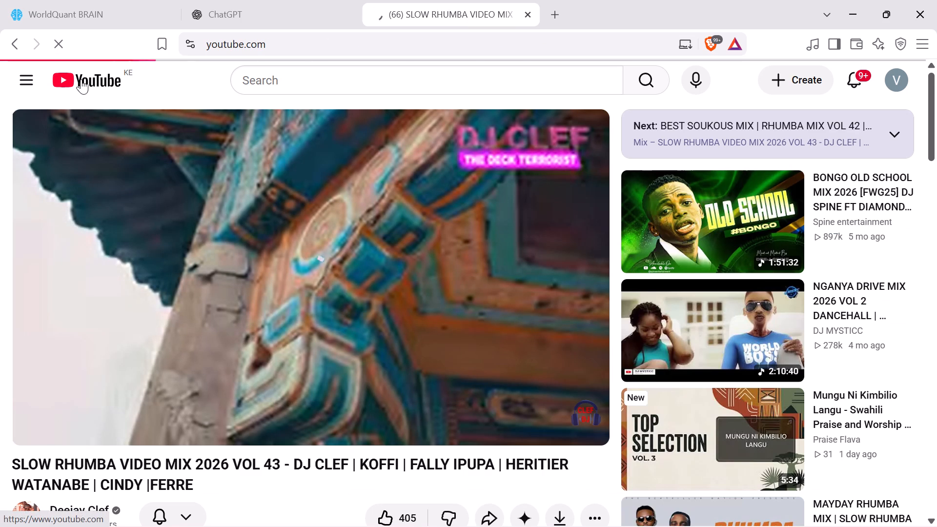
{"action": "left_click", "coordinate": [77, 79]}
{"action": "left_click", "coordinate": [76, 78]}
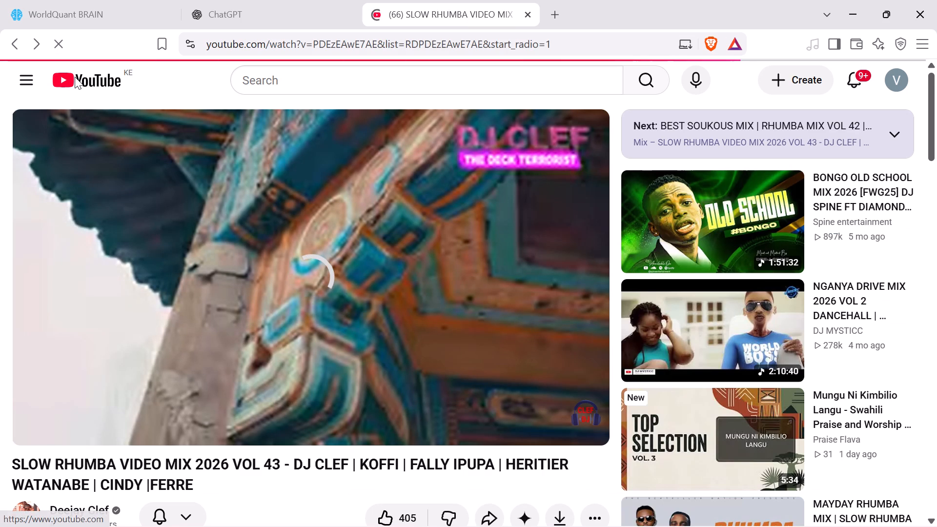
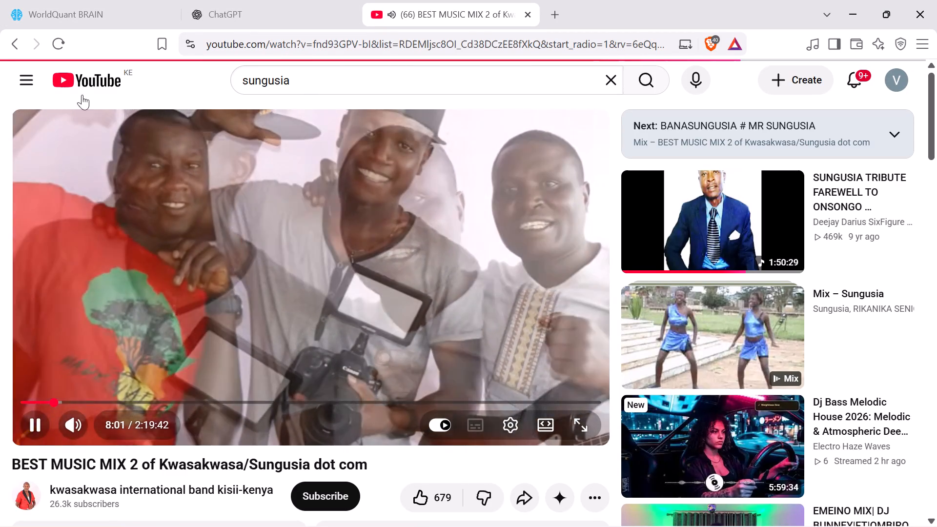
Go to the YouTube home page and play the My Mix playlist from the recommendations.
{"action": "left_click", "coordinate": [79, 84]}
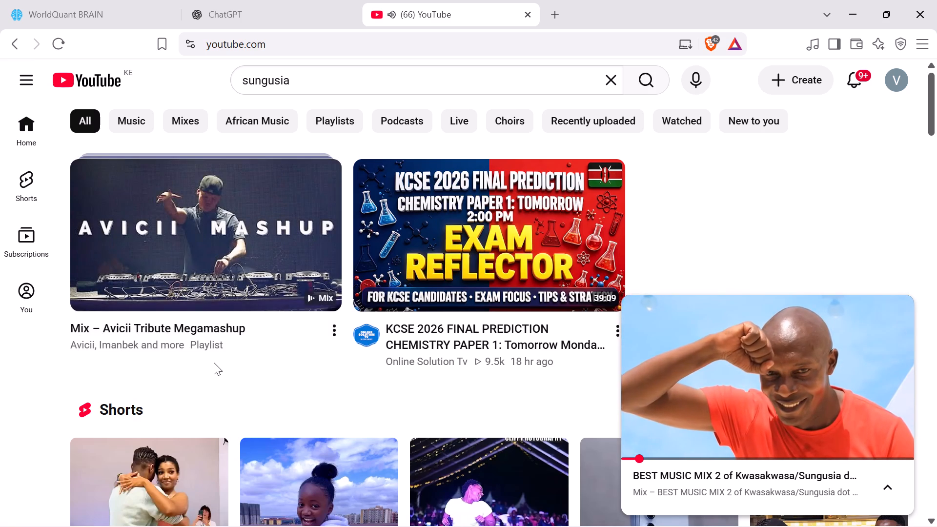
{"action": "scroll", "coordinate": [214, 363], "scroll_direction": "down", "scroll_amount": 7}
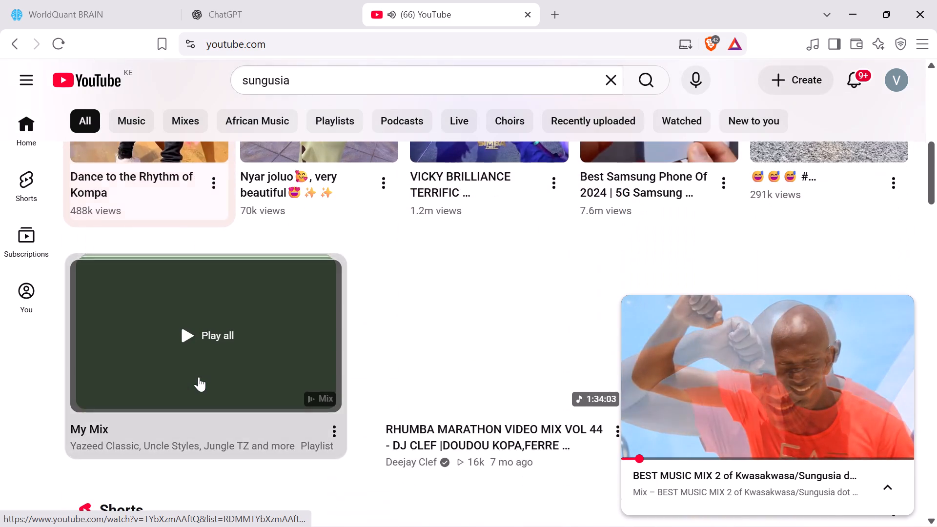
{"action": "scroll", "coordinate": [199, 377], "scroll_direction": "up", "scroll_amount": 1}
{"action": "scroll", "coordinate": [197, 376], "scroll_direction": "down", "scroll_amount": 1}
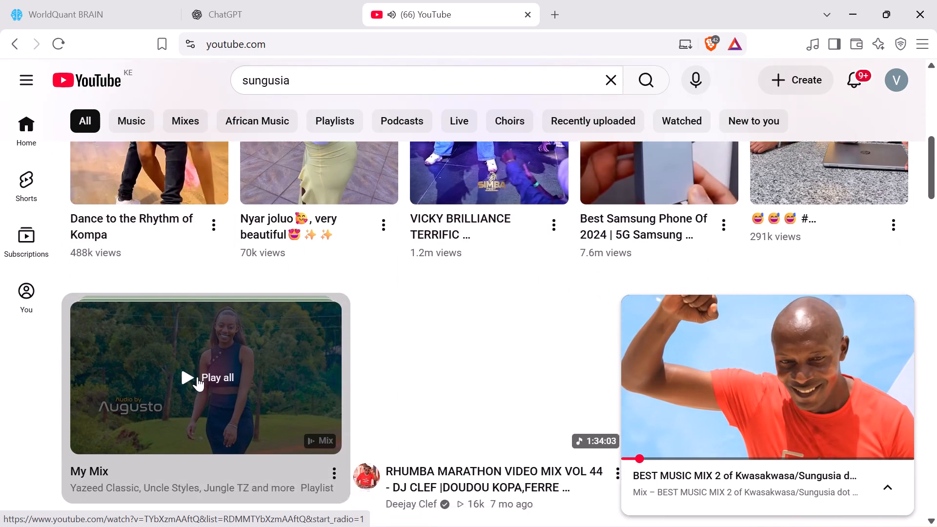
{"action": "scroll", "coordinate": [197, 377], "scroll_direction": "down", "scroll_amount": 1}
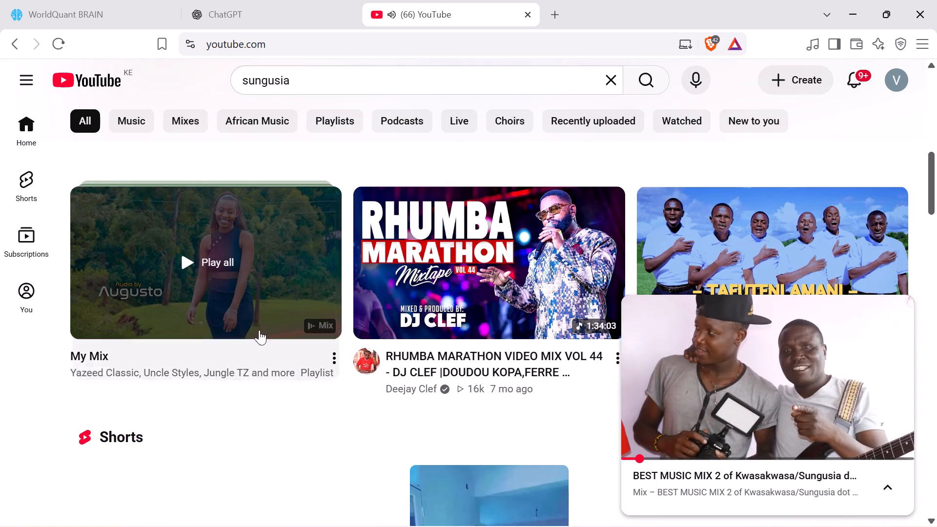
{"action": "left_click", "coordinate": [205, 264]}
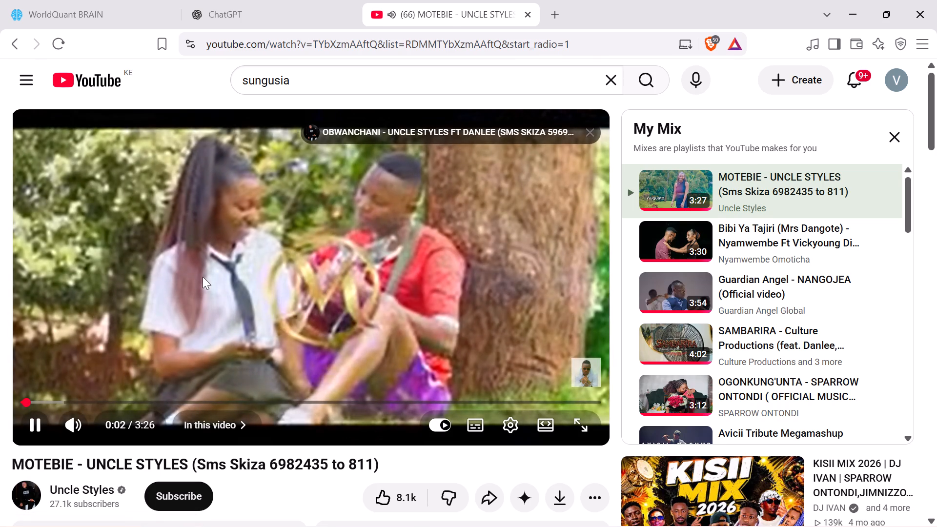
{"action": "scroll", "coordinate": [203, 277], "scroll_direction": "up", "scroll_amount": 3}
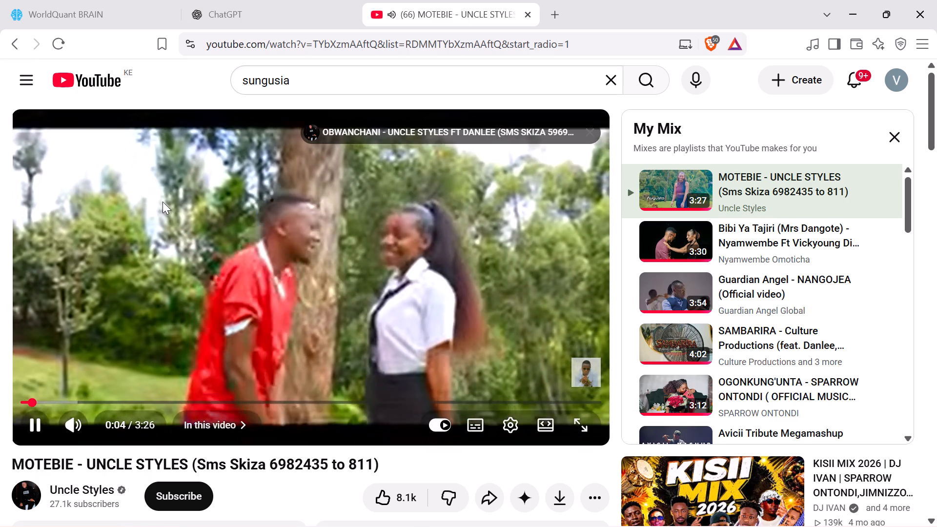
Switch back to the WorldQuant BRAIN page with the Challenge - Kenya leaderboard.
{"action": "left_click", "coordinate": [110, 9]}
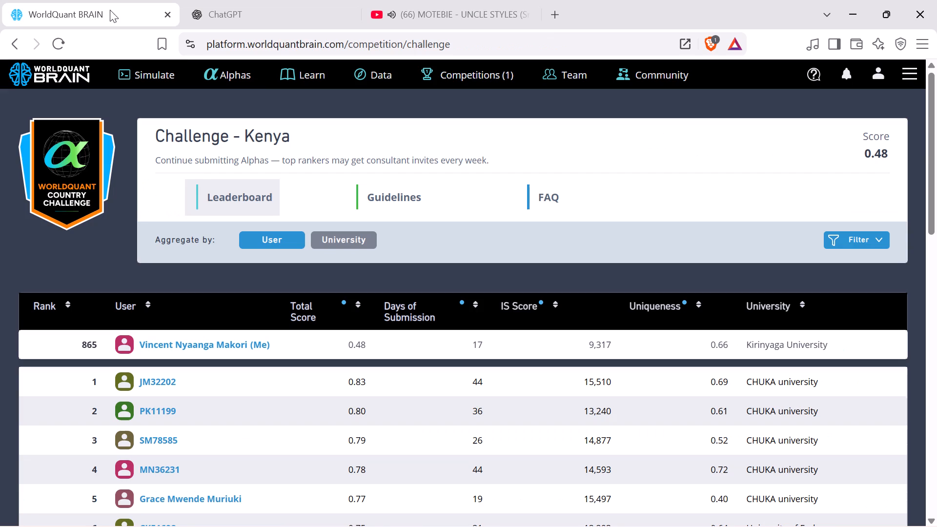
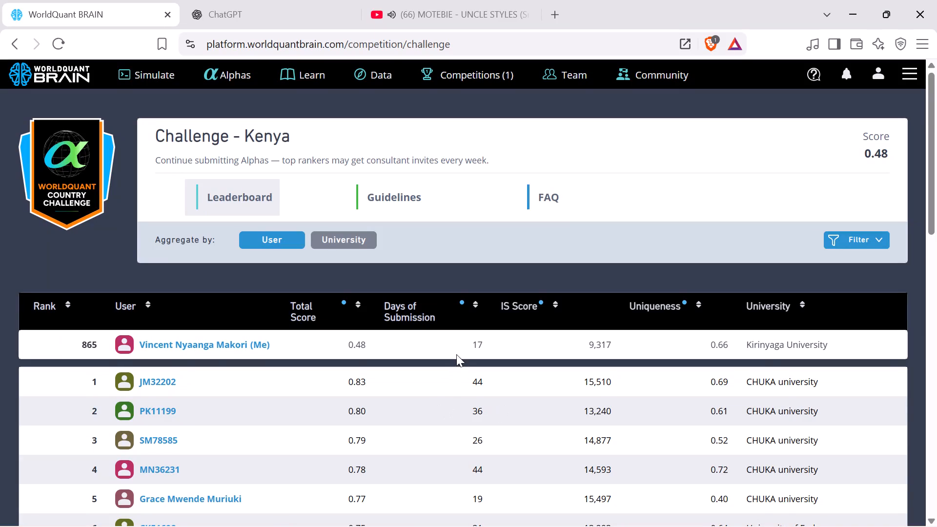
Go to the Simulate page and run the simulation of the alpha -rank(ts_rank(close, 5)) in Simulation 8.
{"action": "left_click", "coordinate": [151, 70]}
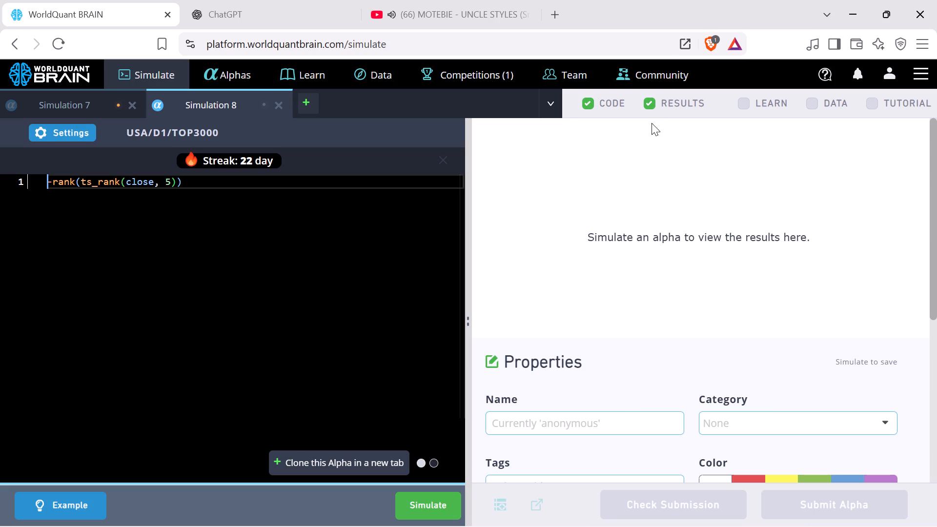
{"action": "left_click", "coordinate": [433, 504]}
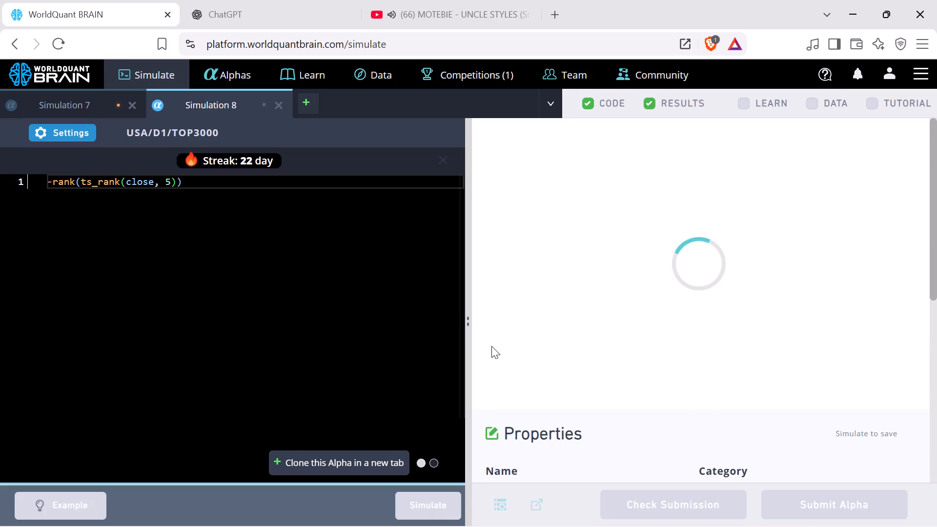
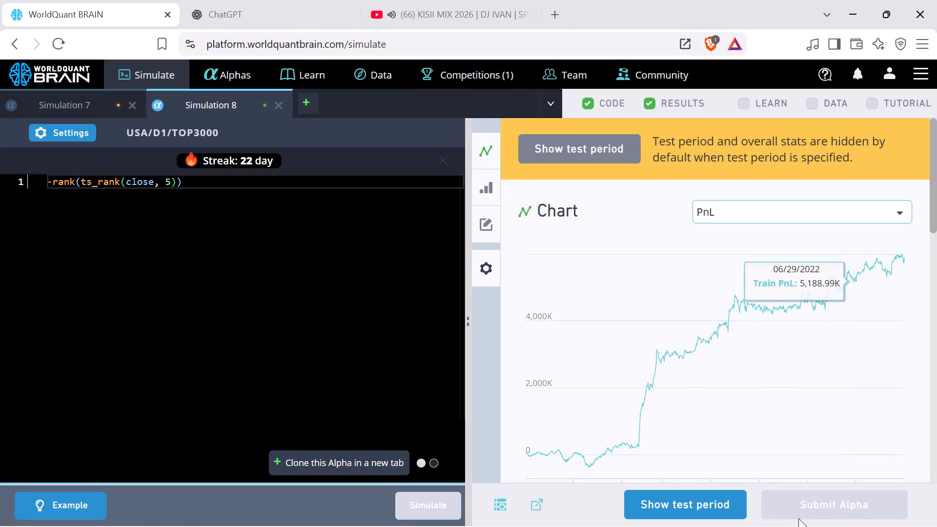
Show the test period in the Simulation 8 results and view the IS Summary for the IS period.
{"action": "left_click", "coordinate": [695, 497]}
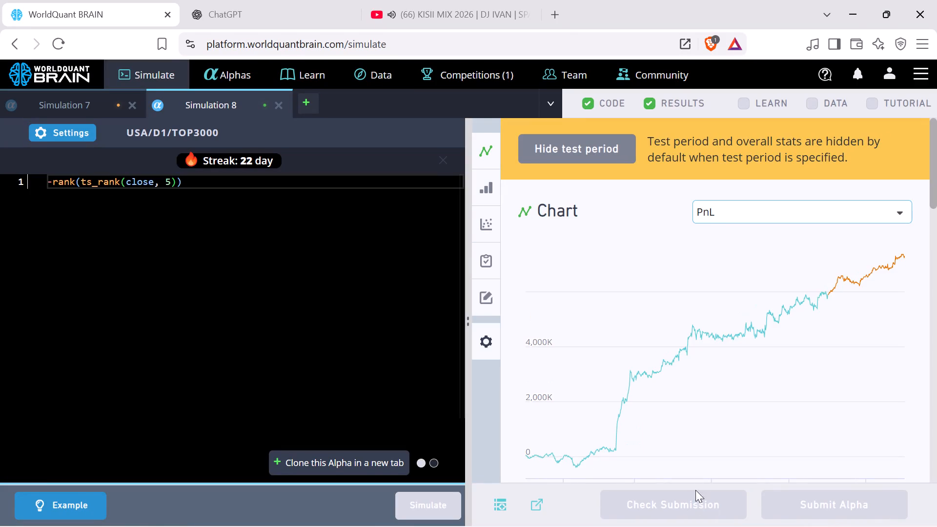
{"action": "scroll", "coordinate": [697, 479], "scroll_direction": "down", "scroll_amount": 3}
{"action": "scroll", "coordinate": [719, 405], "scroll_direction": "down", "scroll_amount": 1}
{"action": "left_click", "coordinate": [851, 278]}
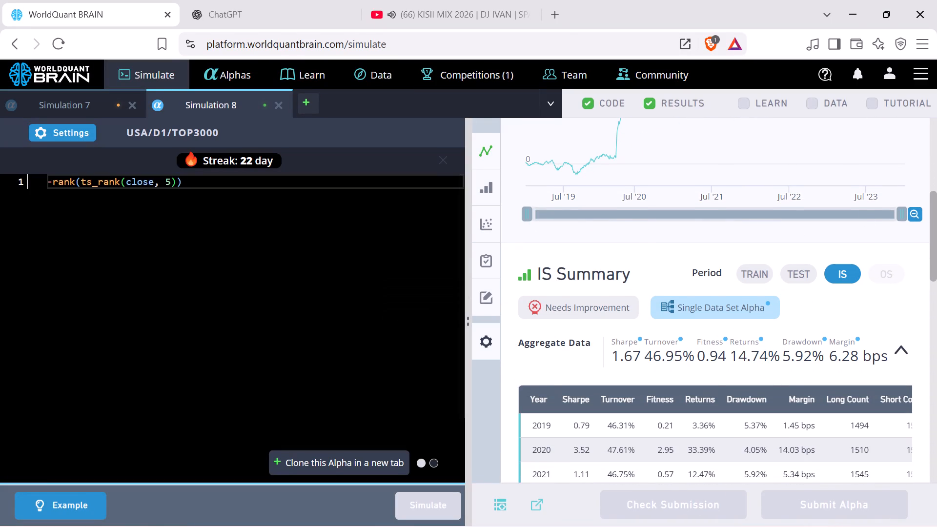
Increase the decay by one step in the Simulation 8 settings, apply it, and rerun the simulation.
{"action": "left_click", "coordinate": [73, 134]}
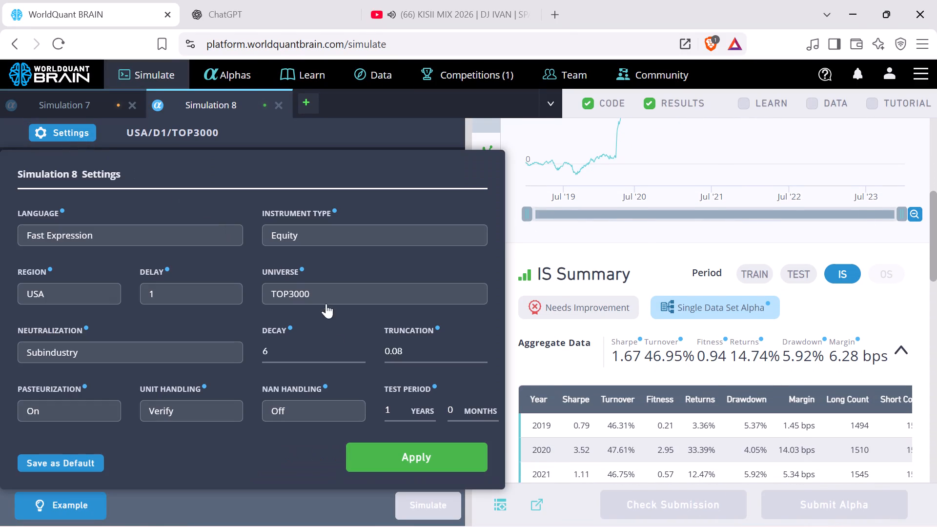
{"action": "left_click", "coordinate": [358, 350]}
{"action": "left_click", "coordinate": [369, 465]}
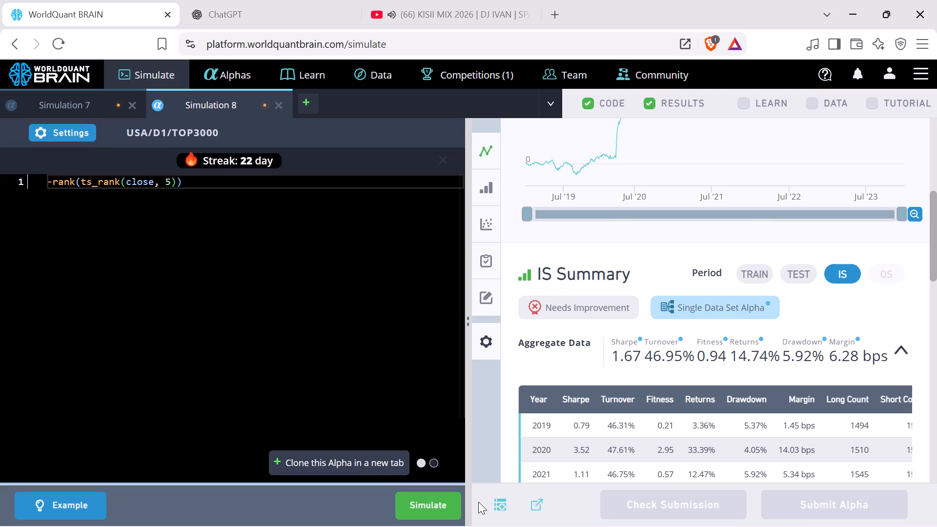
{"action": "left_click", "coordinate": [419, 505]}
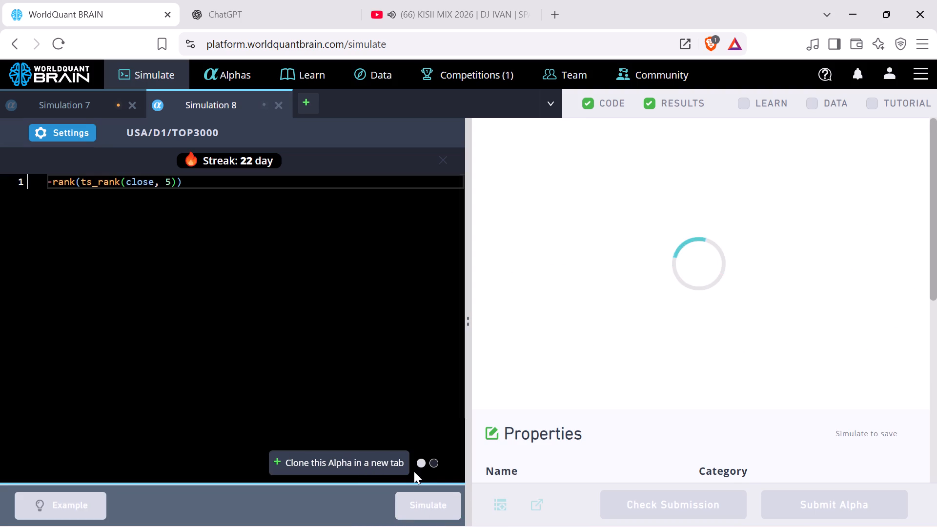
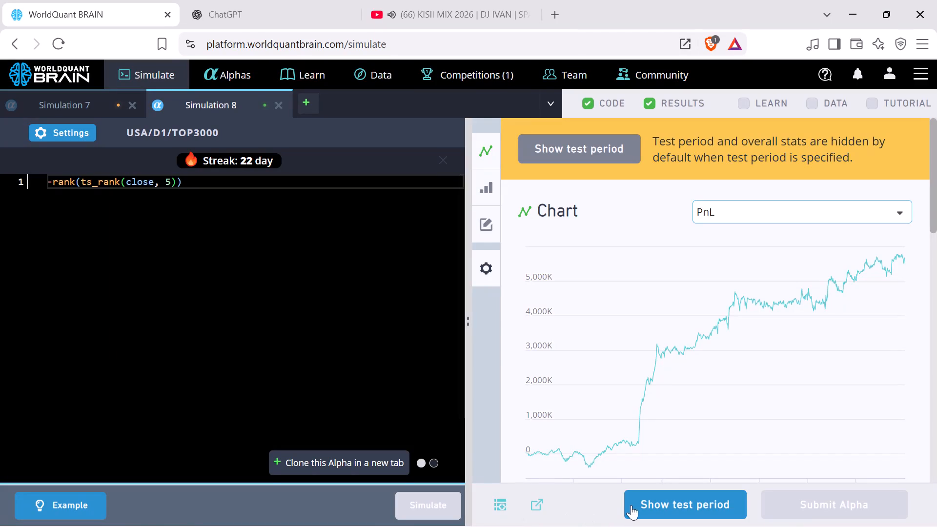
Show the test period in the rerun Simulation 8 results and view the IS Summary aggregate data for the IS period.
{"action": "left_click", "coordinate": [640, 501]}
{"action": "scroll", "coordinate": [655, 450], "scroll_direction": "down", "scroll_amount": 1}
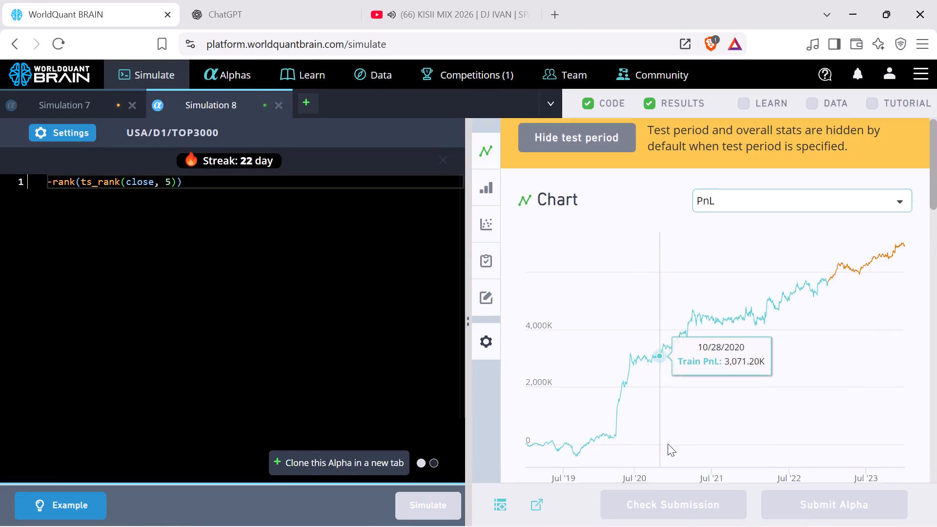
{"action": "scroll", "coordinate": [668, 444], "scroll_direction": "down", "scroll_amount": 3}
{"action": "scroll", "coordinate": [811, 393], "scroll_direction": "up", "scroll_amount": 4}
{"action": "scroll", "coordinate": [810, 391], "scroll_direction": "down", "scroll_amount": 2}
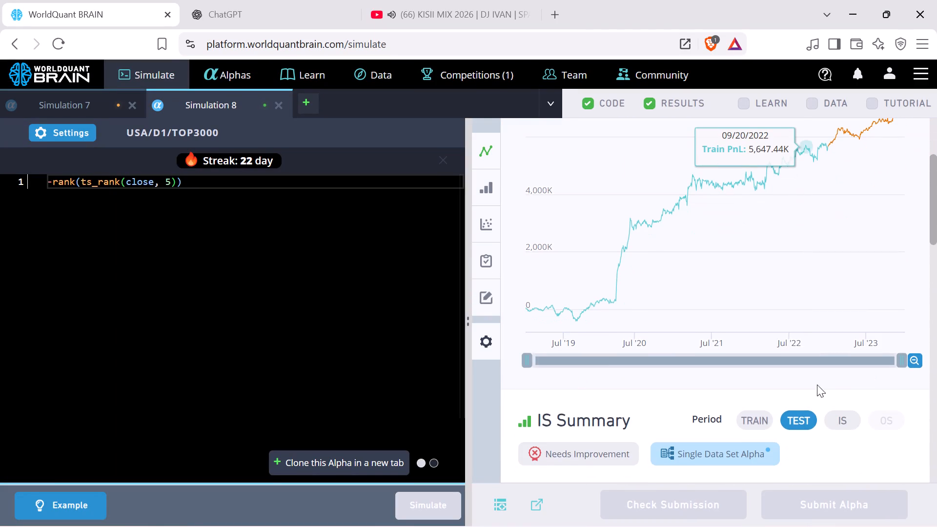
{"action": "left_click", "coordinate": [845, 426]}
{"action": "scroll", "coordinate": [844, 424], "scroll_direction": "down", "scroll_amount": 2}
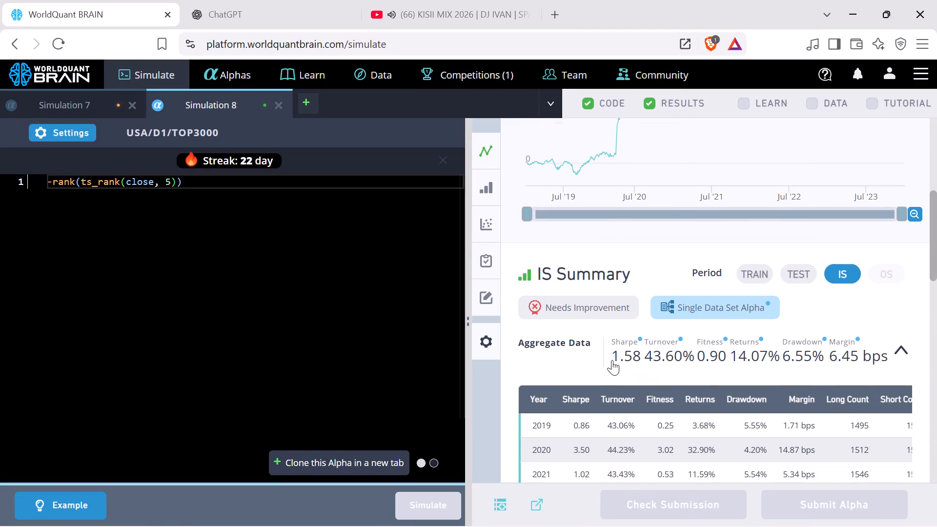
Open the simulation settings for Simulation 8.
{"action": "left_click", "coordinate": [69, 134]}
Set the decay to 8 in the Simulation 8 settings, apply it, and rerun the simulation.
{"action": "triple_click", "coordinate": [356, 347]}
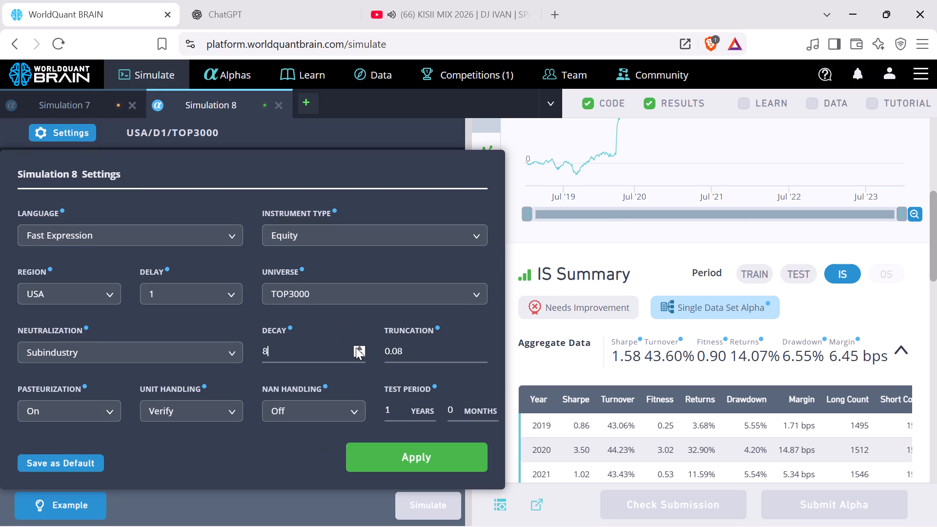
{"action": "left_click", "coordinate": [381, 454]}
{"action": "left_click", "coordinate": [413, 505]}
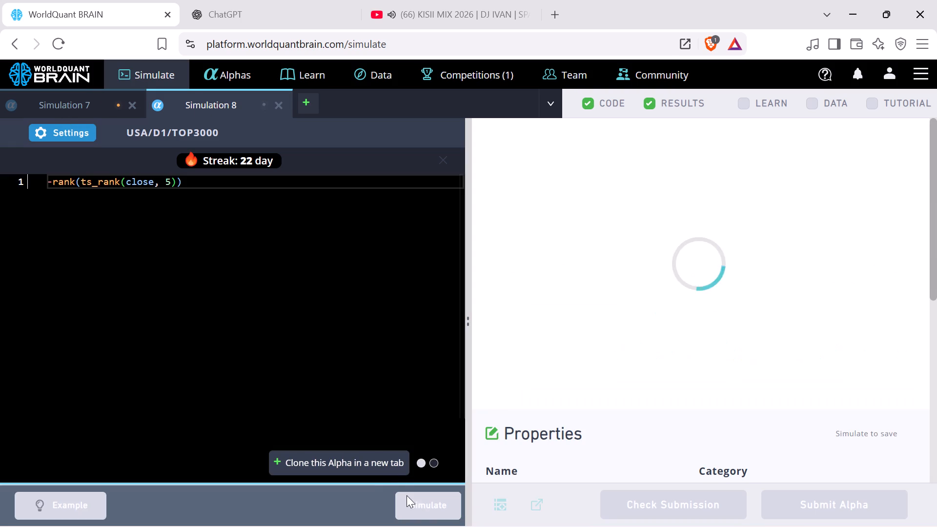
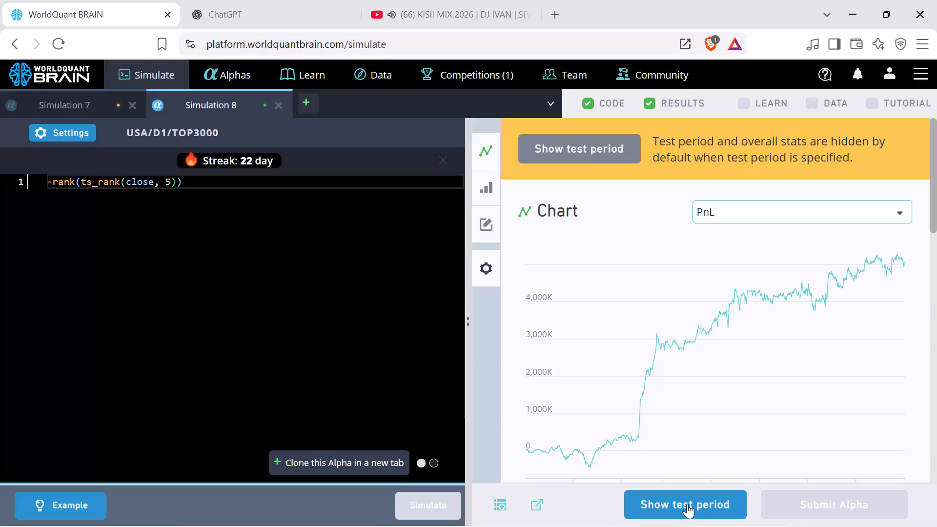
View the IS Summary aggregate data for the IS period in the rerun Simulation 8 results.
{"action": "scroll", "coordinate": [680, 445], "scroll_direction": "down", "scroll_amount": 4}
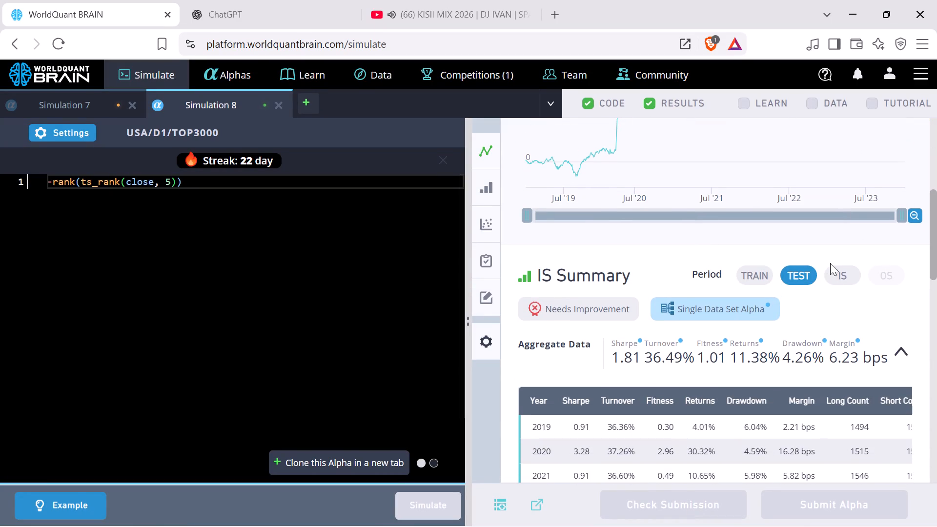
{"action": "left_click", "coordinate": [842, 273]}
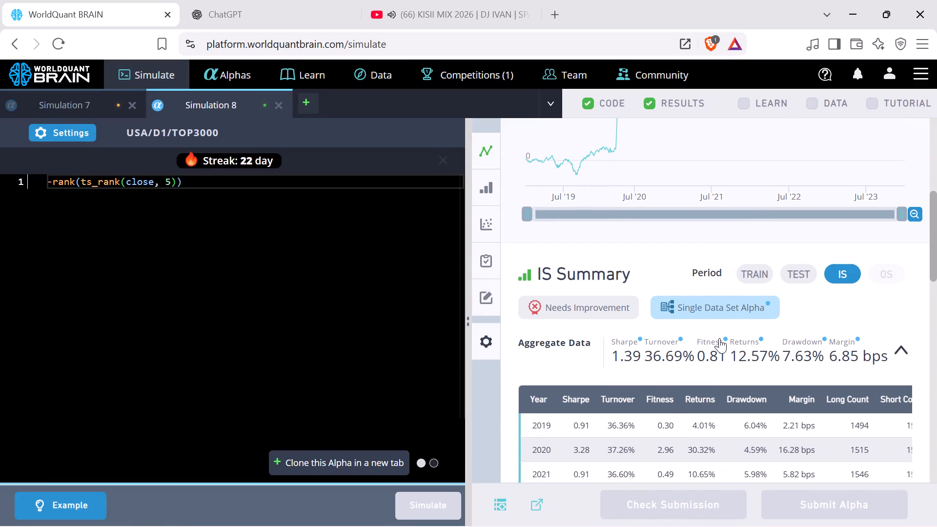
Lower the decay to 4 in the Simulation 8 settings.
{"action": "left_click", "coordinate": [70, 135]}
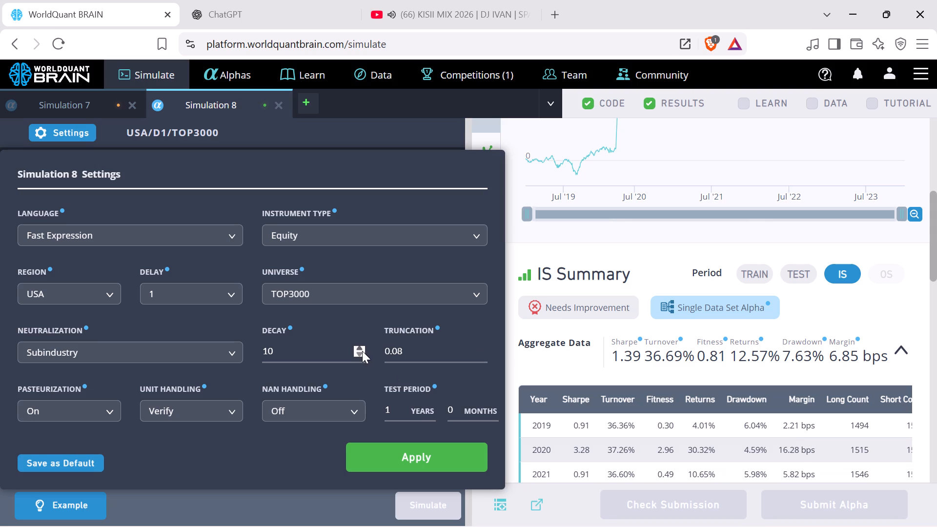
{"action": "double_click", "coordinate": [363, 354]}
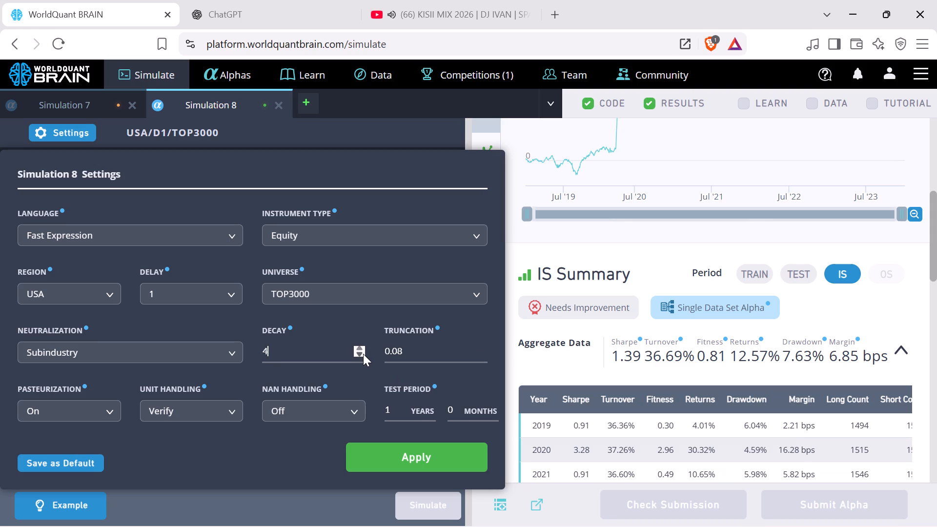
Set the decay to 3 and the truncation to 0.28 for Simulation 8 and apply the settings.
{"action": "left_click", "coordinate": [363, 354]}
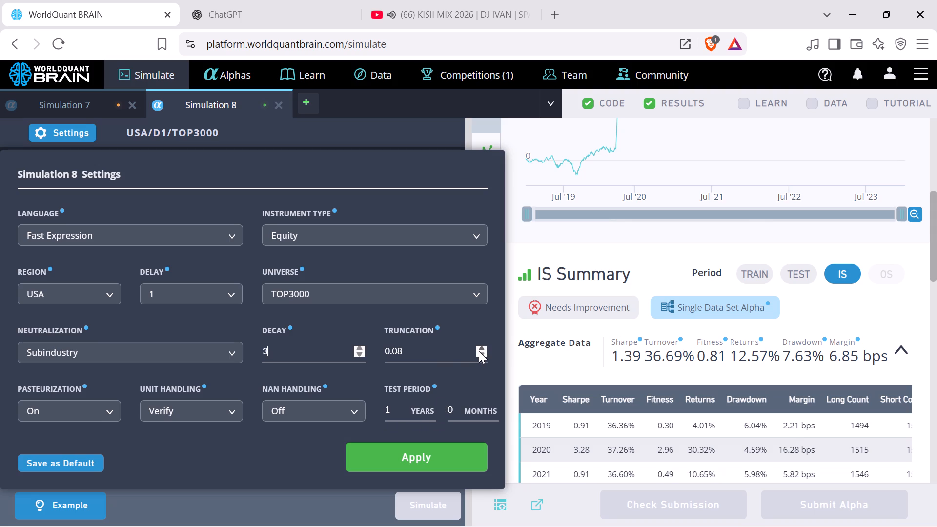
{"action": "left_click", "coordinate": [482, 347]}
{"action": "left_click", "coordinate": [420, 456]}
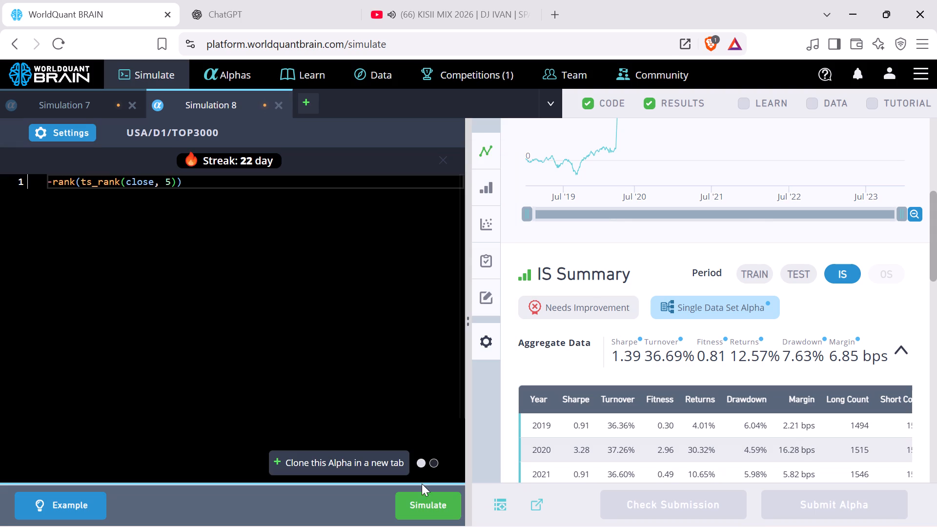
Rerun Simulation 8 with the expression -rank(ts_rank(close, 5)).
{"action": "left_click", "coordinate": [426, 495]}
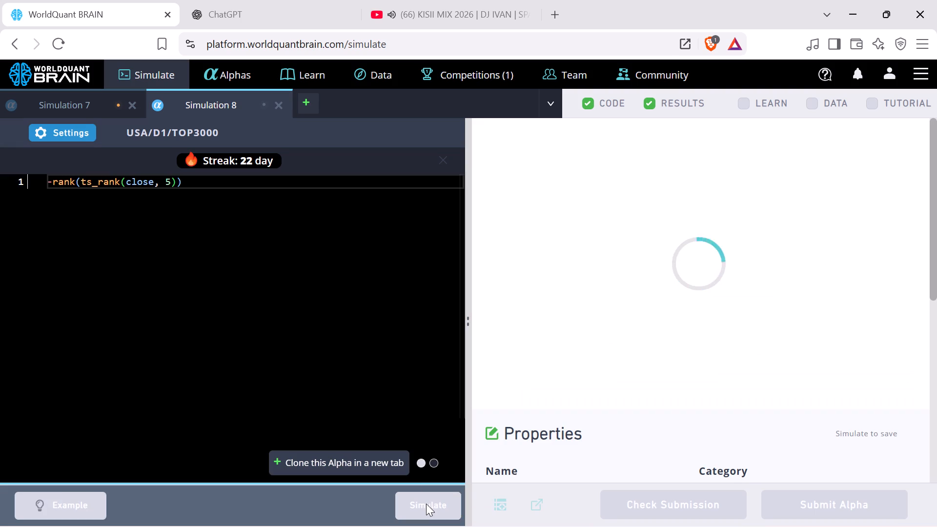
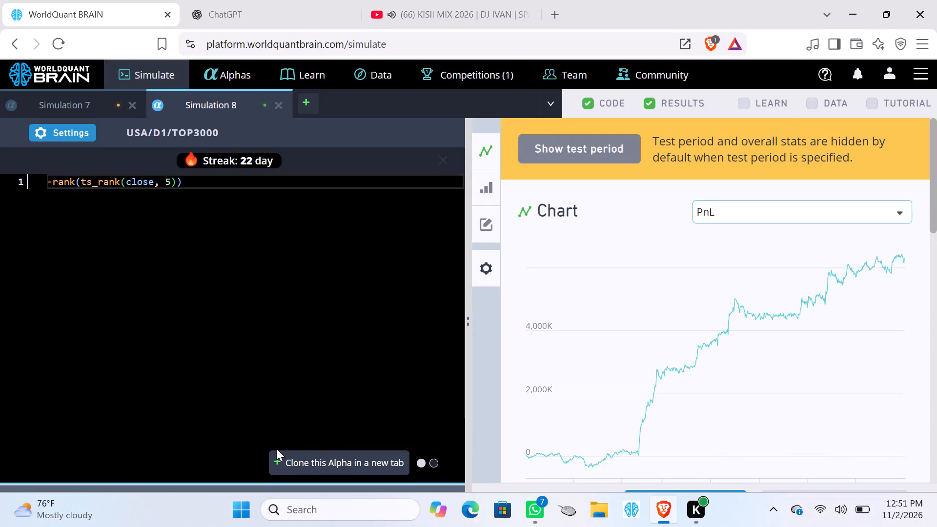
Reveal the test period in Simulation 8's results and review the IS Summary aggregate data for the IS period.
{"action": "left_click", "coordinate": [663, 503]}
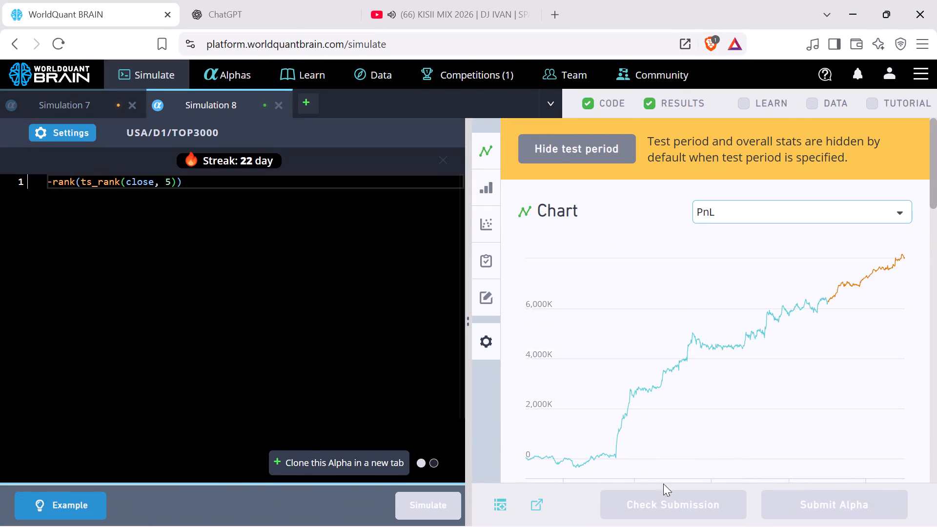
{"action": "scroll", "coordinate": [696, 384], "scroll_direction": "down", "scroll_amount": 3}
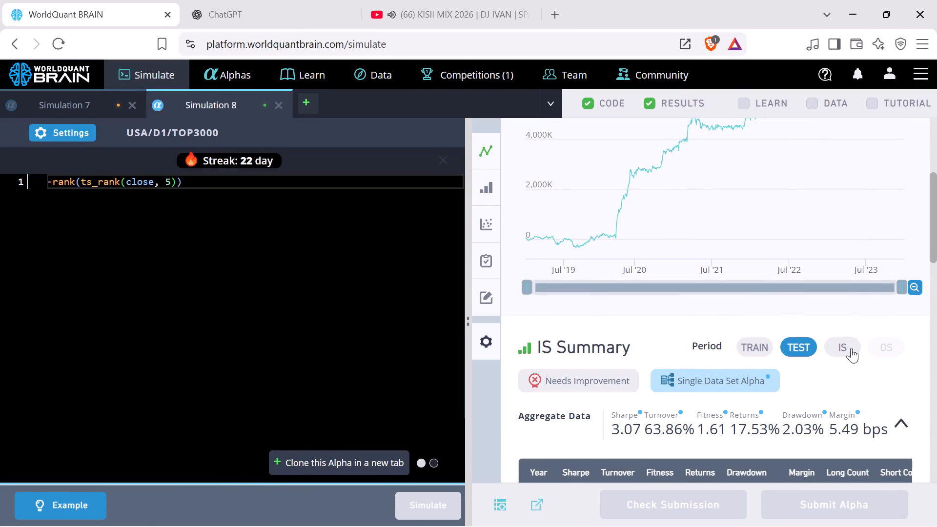
{"action": "left_click", "coordinate": [851, 348]}
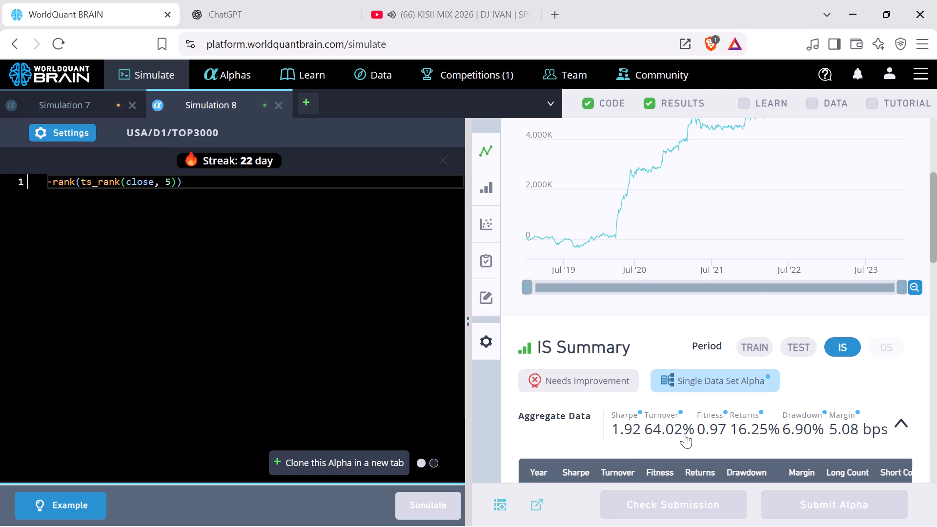
Set the truncation to 0.5 in the Simulation 8 settings and apply the change.
{"action": "left_click", "coordinate": [77, 134]}
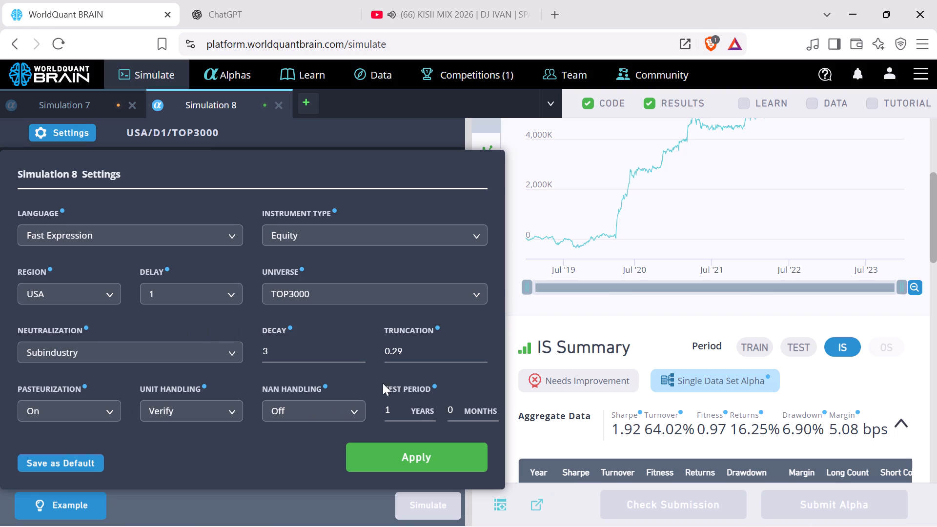
{"action": "left_click", "coordinate": [479, 348]}
{"action": "double_click", "coordinate": [479, 348]}
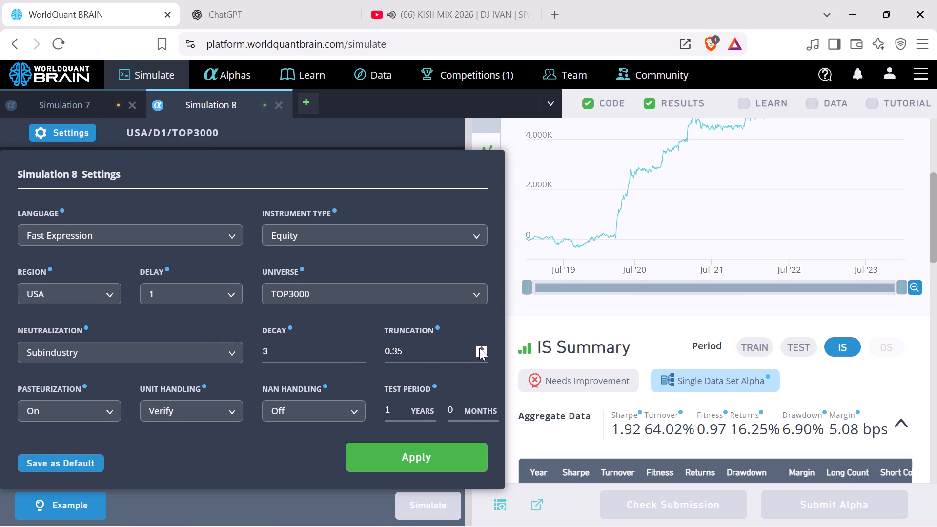
{"action": "left_click", "coordinate": [479, 348]}
{"action": "triple_click", "coordinate": [478, 348]}
{"action": "left_click", "coordinate": [435, 453]}
Rerun Simulation 8 with the expression -rank(ts_rank(close, 5)).
{"action": "left_click", "coordinate": [430, 498]}
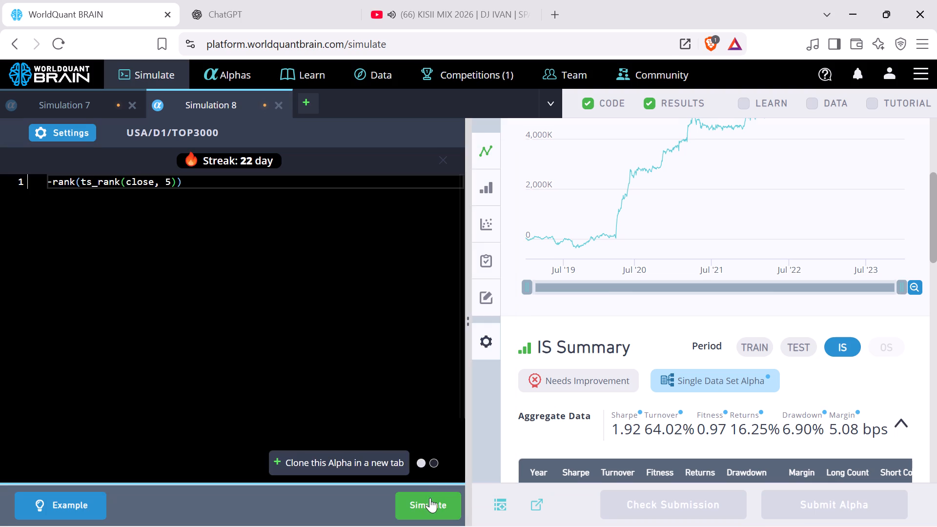
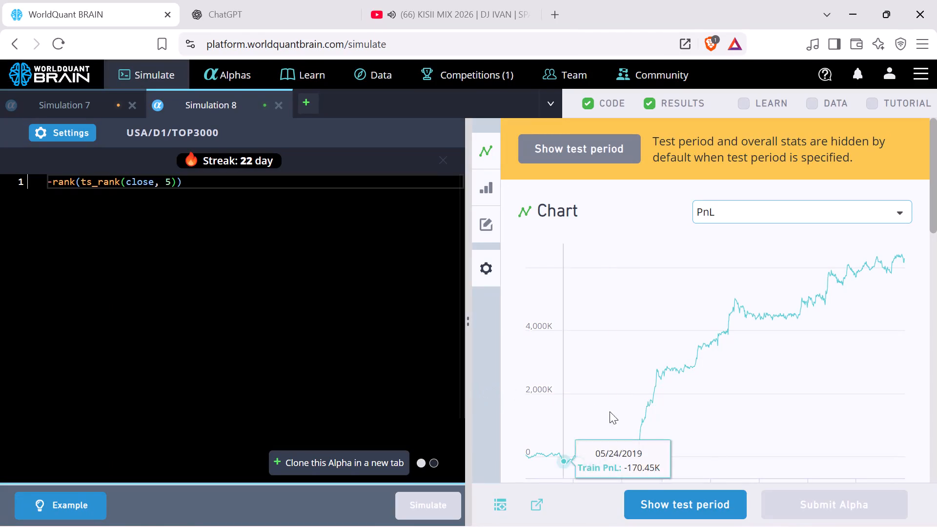
Reveal the test period in Simulation 8's new results and review the IS Summary aggregate data for the IS period.
{"action": "left_click", "coordinate": [657, 501]}
{"action": "scroll", "coordinate": [568, 317], "scroll_direction": "down", "scroll_amount": 5}
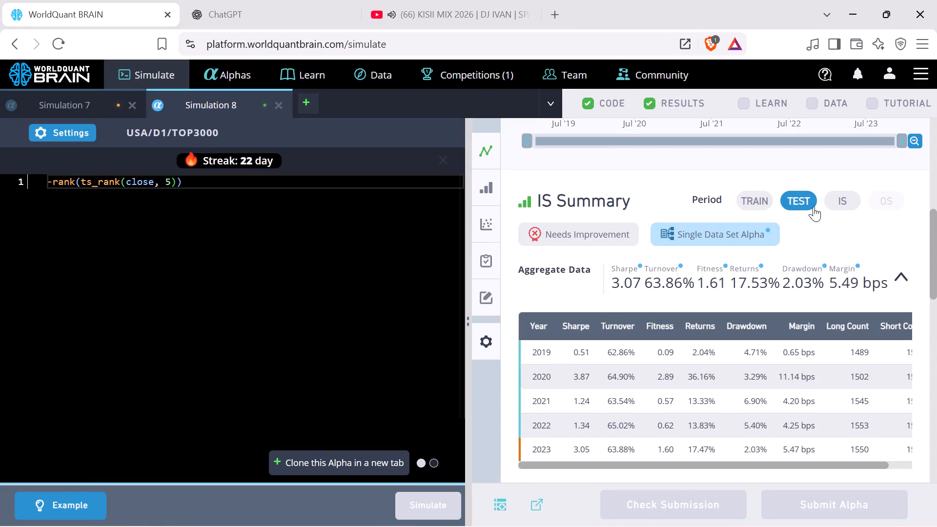
{"action": "left_click", "coordinate": [844, 198]}
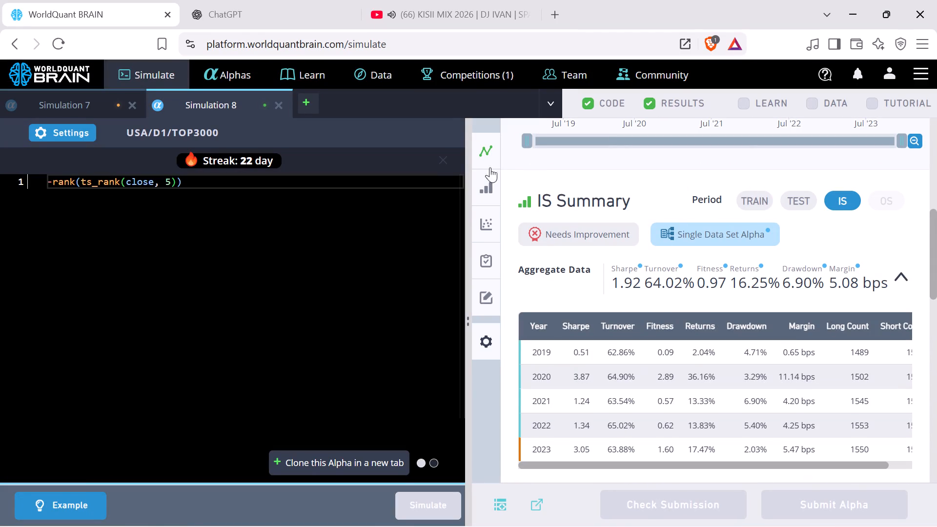
Set the truncation to 0.0005 in the Simulation 8 settings and apply the change.
{"action": "left_click", "coordinate": [90, 138]}
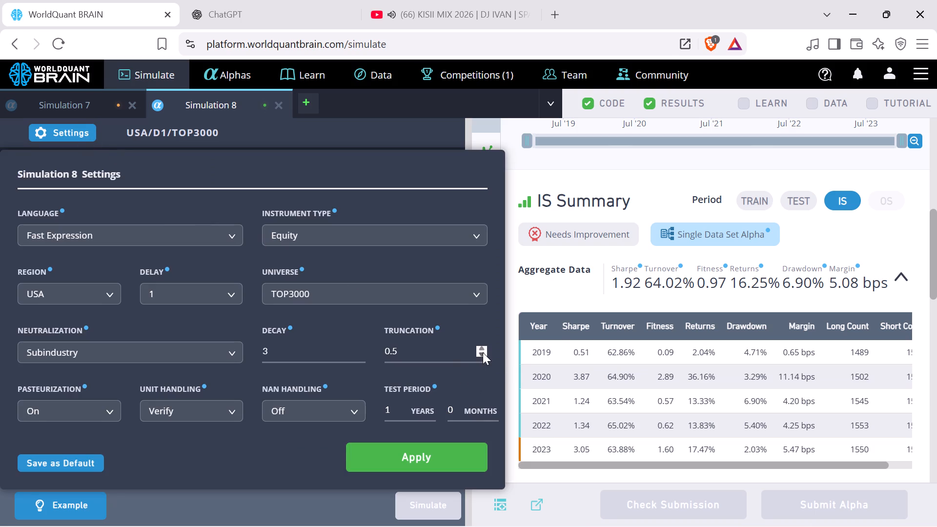
{"action": "left_click", "coordinate": [441, 347]}
{"action": "key", "text": "Left"}
{"action": "type", "text": "000"}
{"action": "left_click", "coordinate": [386, 452]}
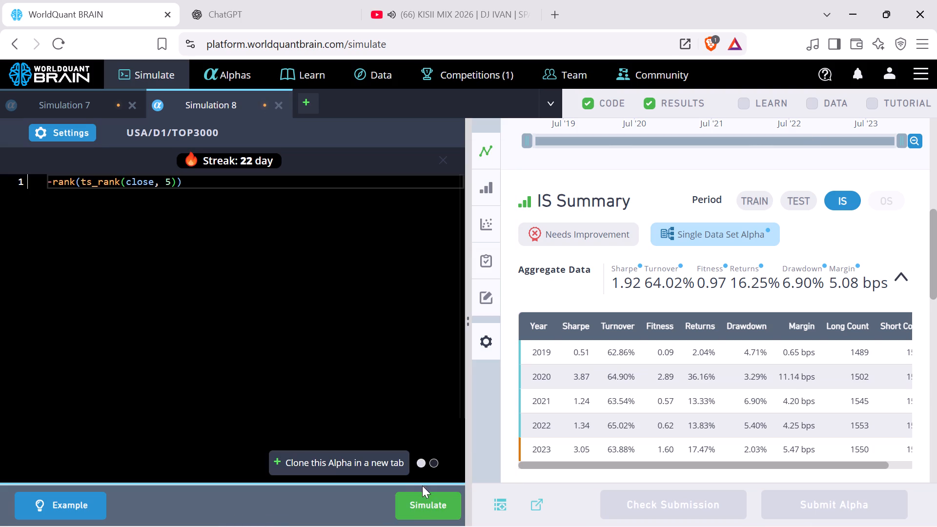
Rerun Simulation 8 with the expression -rank(ts_rank(close, 5)).
{"action": "left_click", "coordinate": [428, 505]}
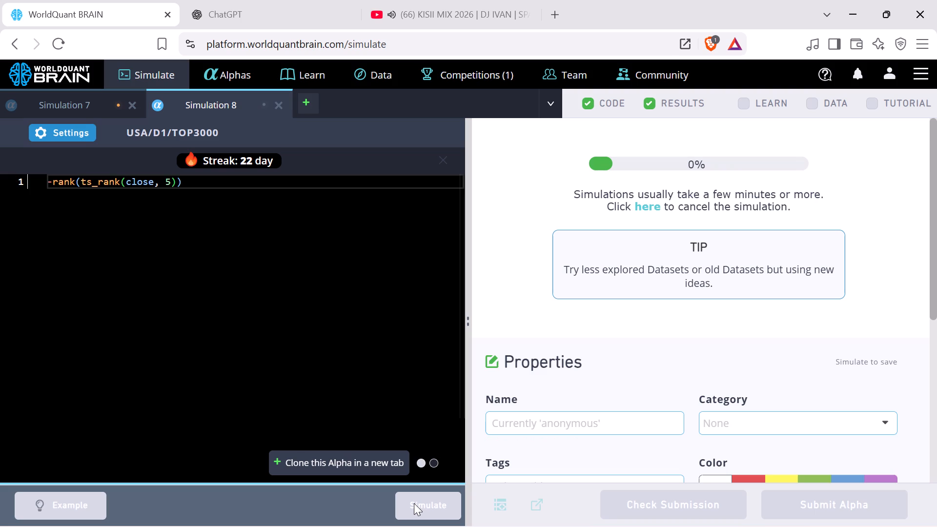
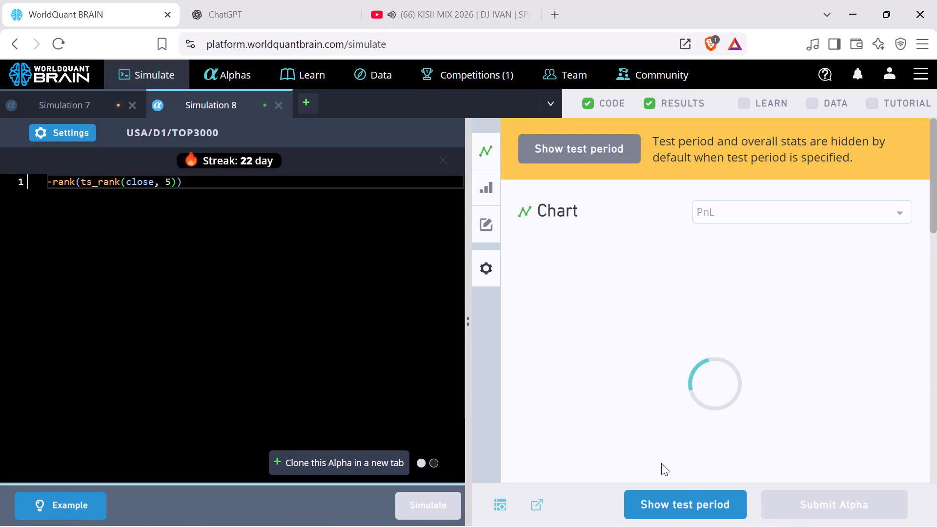
Reveal the test period in Simulation 8's new results and review the IS Summary aggregate and yearly data for the IS period.
{"action": "left_click", "coordinate": [687, 498]}
{"action": "scroll", "coordinate": [710, 465], "scroll_direction": "down", "scroll_amount": 3}
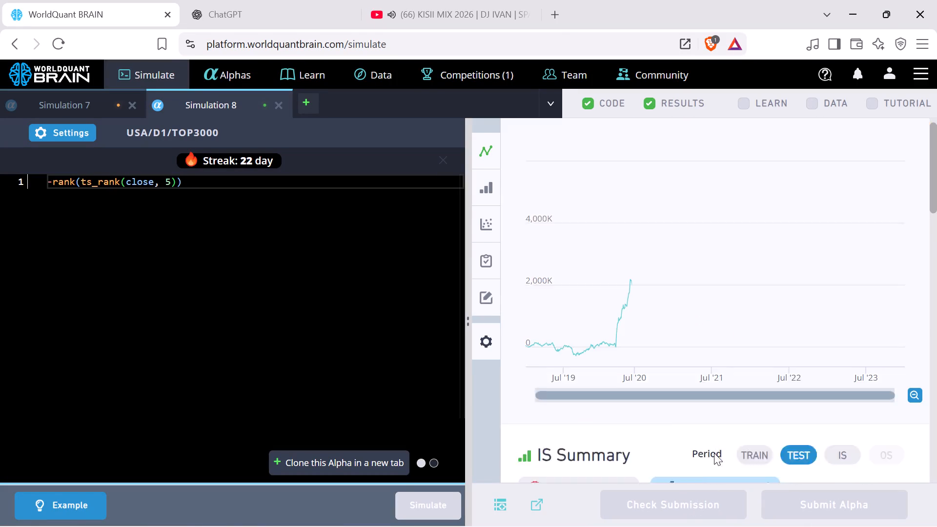
{"action": "scroll", "coordinate": [744, 378], "scroll_direction": "up", "scroll_amount": 2}
{"action": "scroll", "coordinate": [758, 393], "scroll_direction": "down", "scroll_amount": 1}
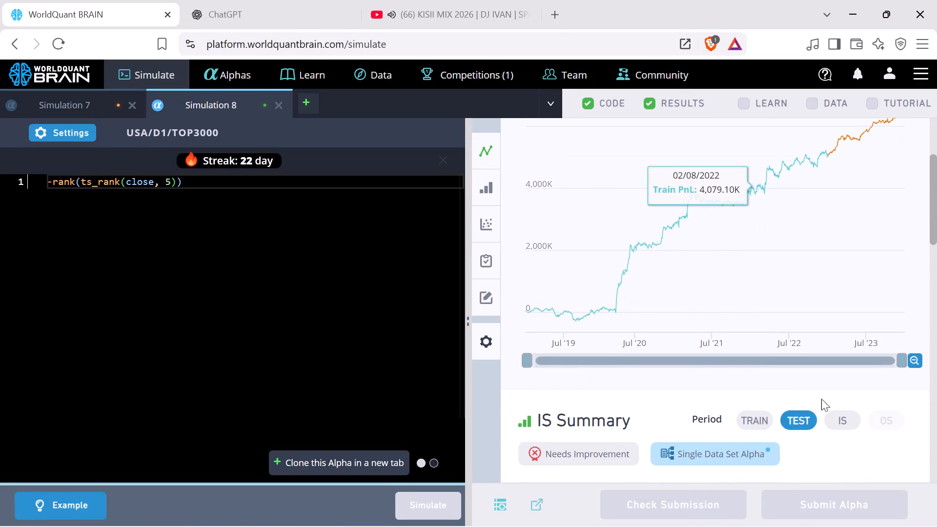
{"action": "left_click", "coordinate": [848, 422]}
{"action": "scroll", "coordinate": [848, 421], "scroll_direction": "down", "scroll_amount": 1}
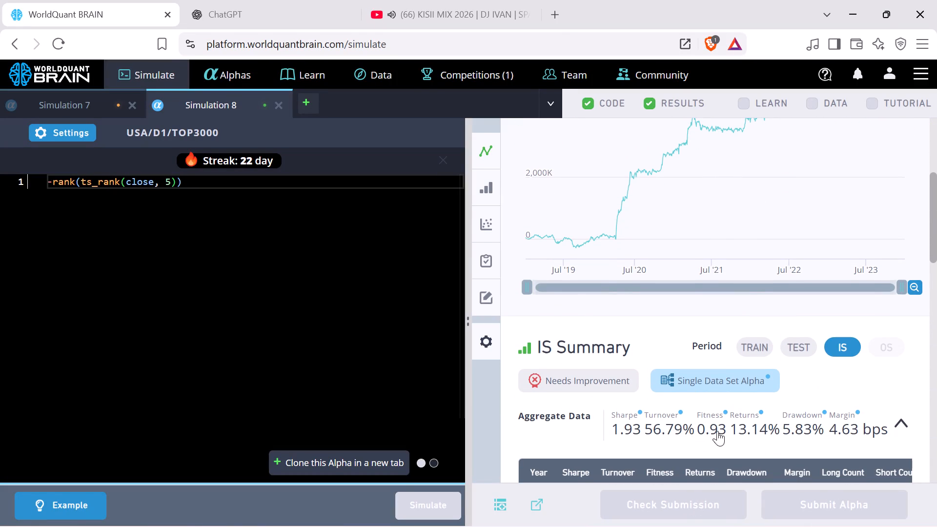
{"action": "scroll", "coordinate": [716, 430], "scroll_direction": "down", "scroll_amount": 1}
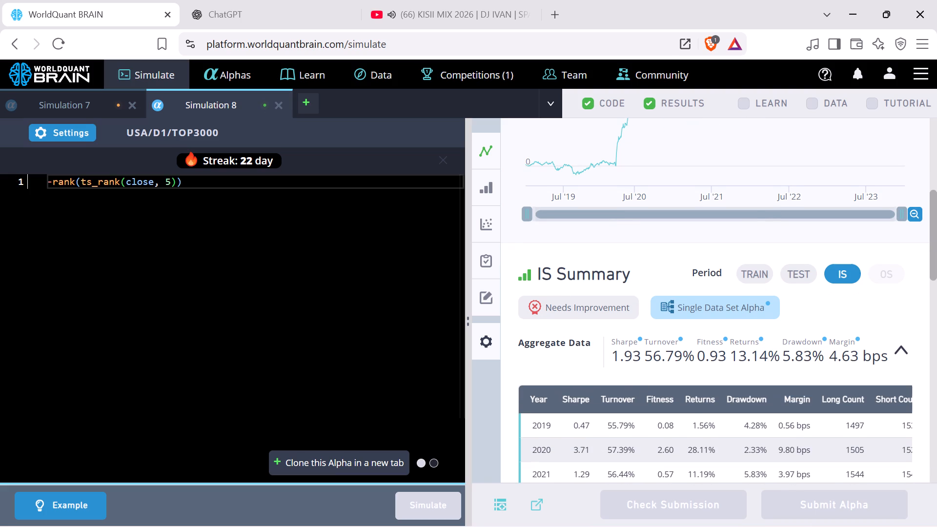
Set the truncation to 0.000511 in the Simulation 8 settings and apply the change.
{"action": "left_click", "coordinate": [81, 129]}
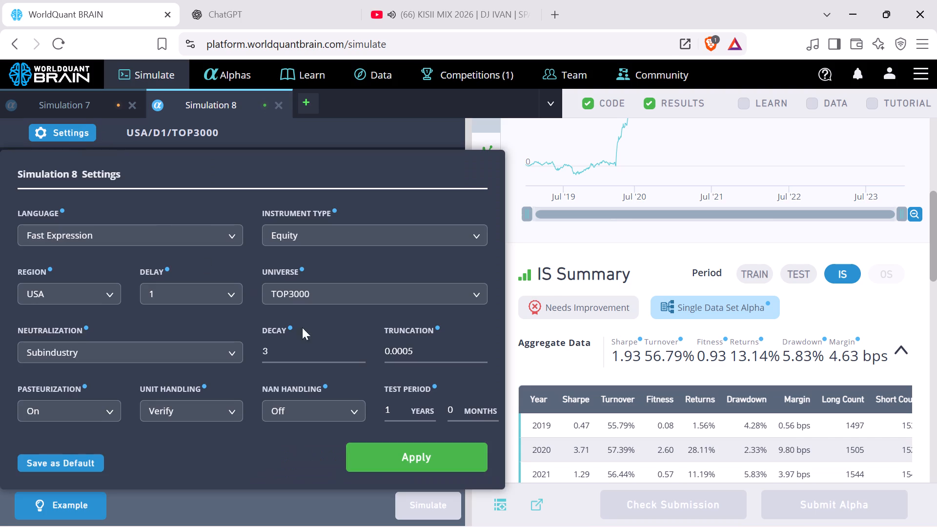
{"action": "left_click", "coordinate": [405, 344]}
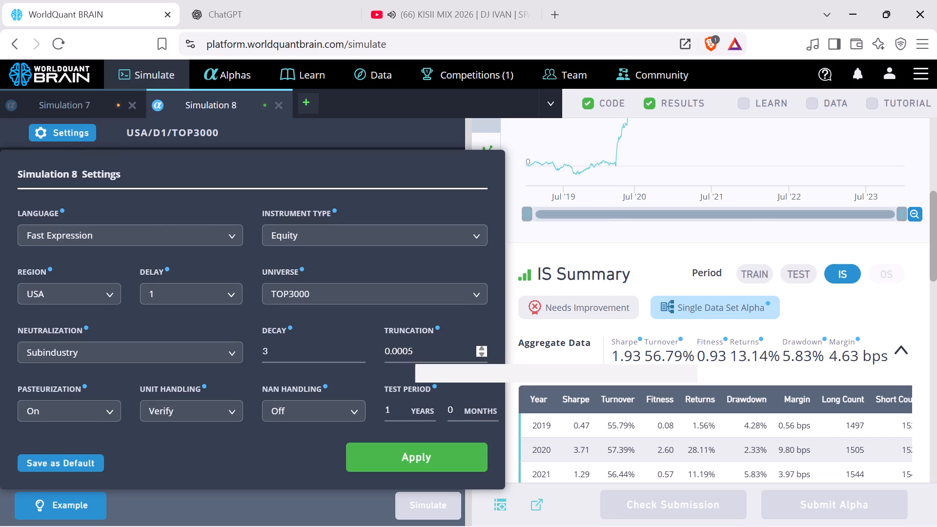
{"action": "left_click", "coordinate": [416, 353]}
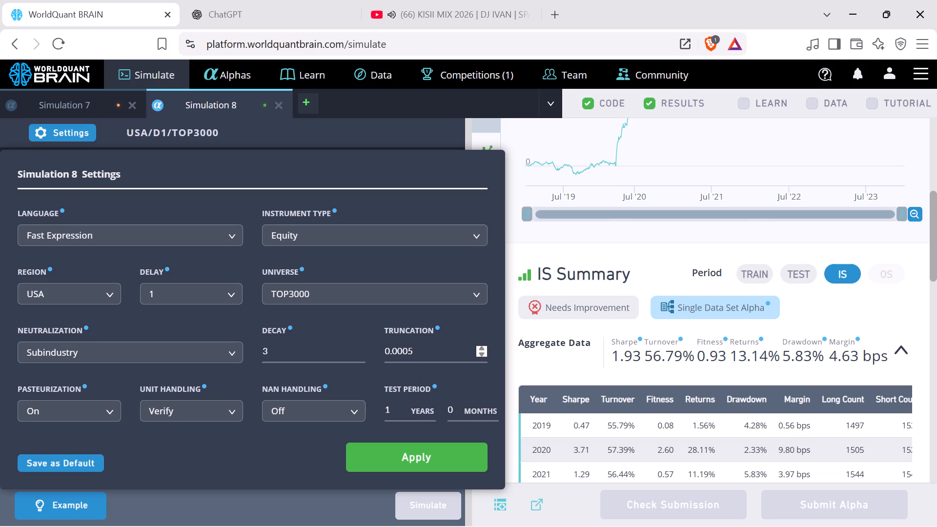
{"action": "type", "text": "11"}
{"action": "left_click", "coordinate": [410, 450]}
Rerun Simulation 8 with the expression -rank(ts_rank(close, 5)).
{"action": "left_click", "coordinate": [440, 503]}
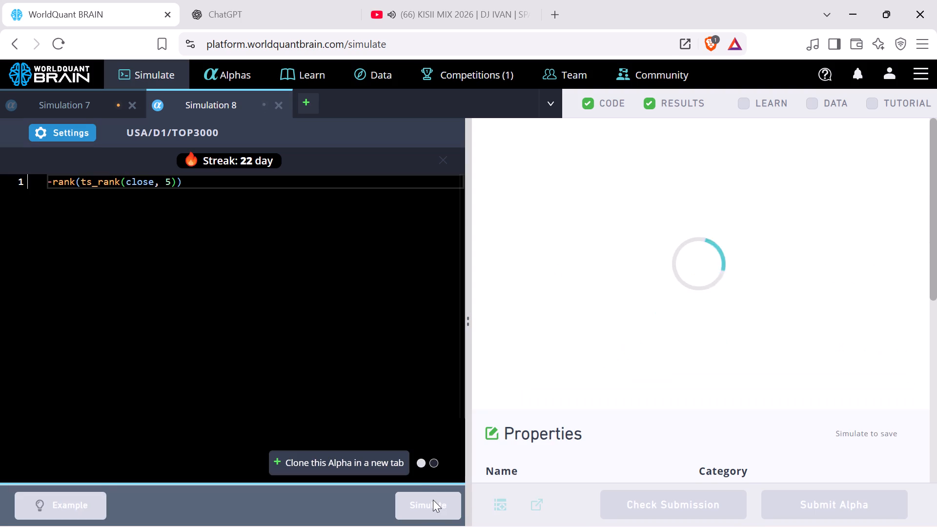
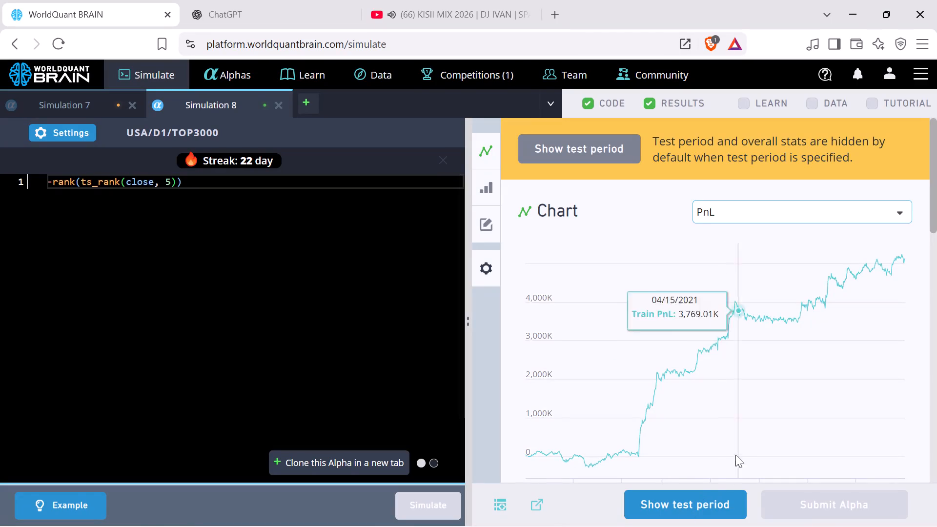
Reveal the test period in Simulation 8's rerun results and review the IS Summary aggregate and yearly data for the IS period.
{"action": "left_click", "coordinate": [700, 505]}
{"action": "scroll", "coordinate": [792, 384], "scroll_direction": "down", "scroll_amount": 2}
{"action": "left_click", "coordinate": [834, 416]}
{"action": "scroll", "coordinate": [832, 413], "scroll_direction": "down", "scroll_amount": 2}
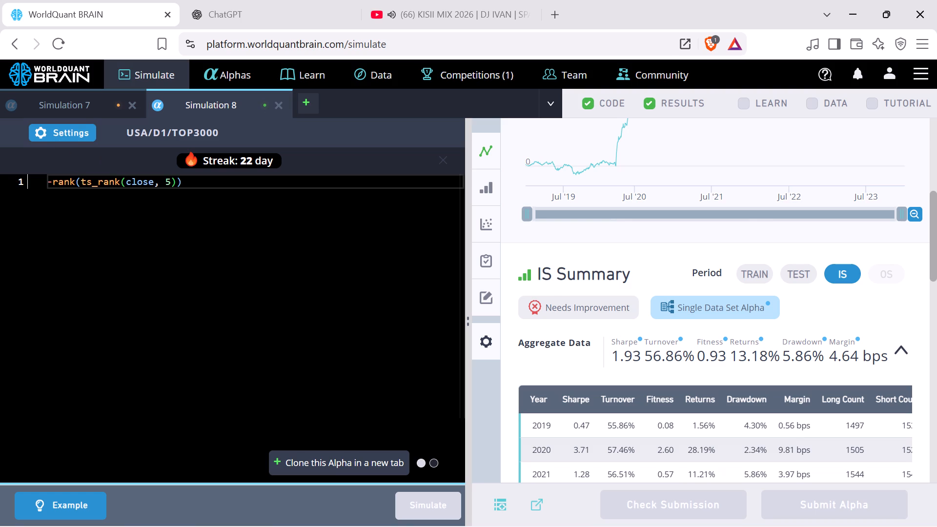
Change the ts_rank lookback to 10 so the expression reads -rank(ts_rank(close, 10)), and simulate it.
{"action": "left_click", "coordinate": [172, 183]}
{"action": "key", "text": "BackSpace"}
{"action": "type", "text": "10"}
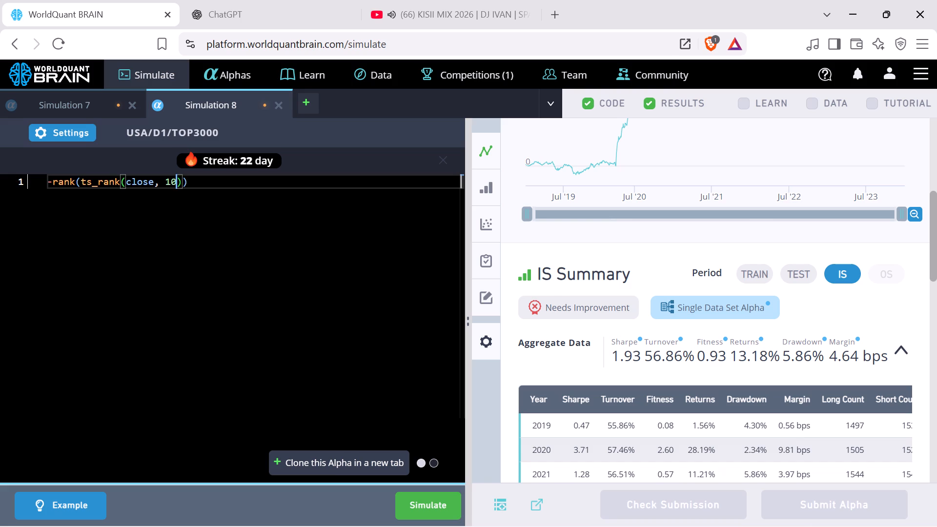
{"action": "left_click", "coordinate": [434, 515]}
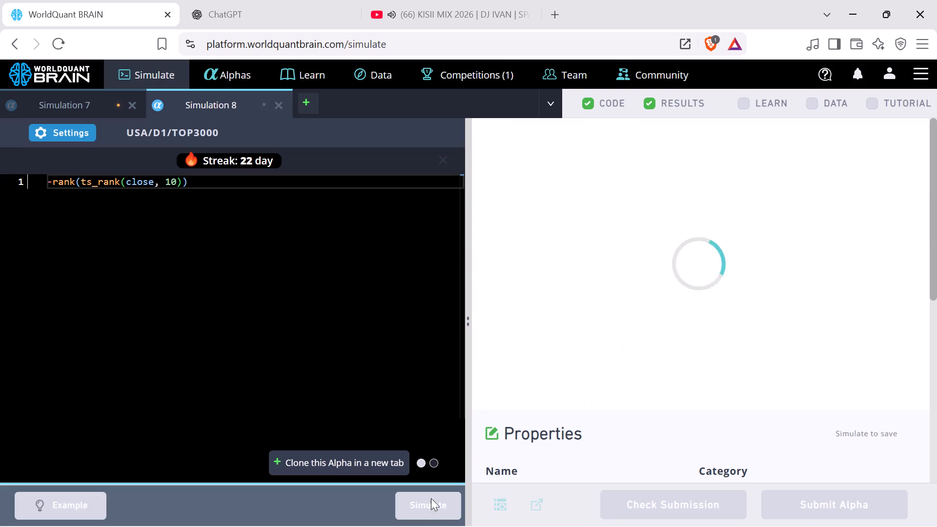
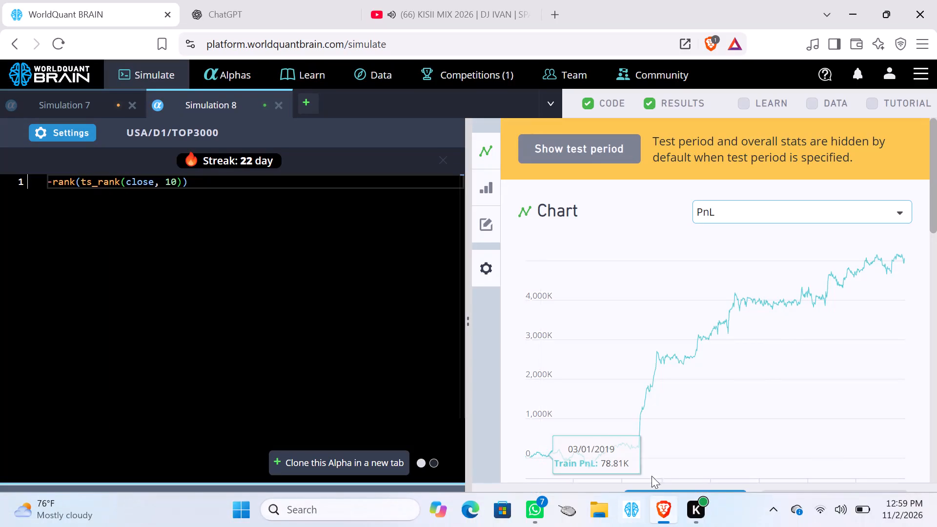
Reveal the test period in Simulation 8's new results and view the IS Summary aggregate data for the IS period.
{"action": "left_click", "coordinate": [672, 502]}
{"action": "scroll", "coordinate": [732, 400], "scroll_direction": "down", "scroll_amount": 3}
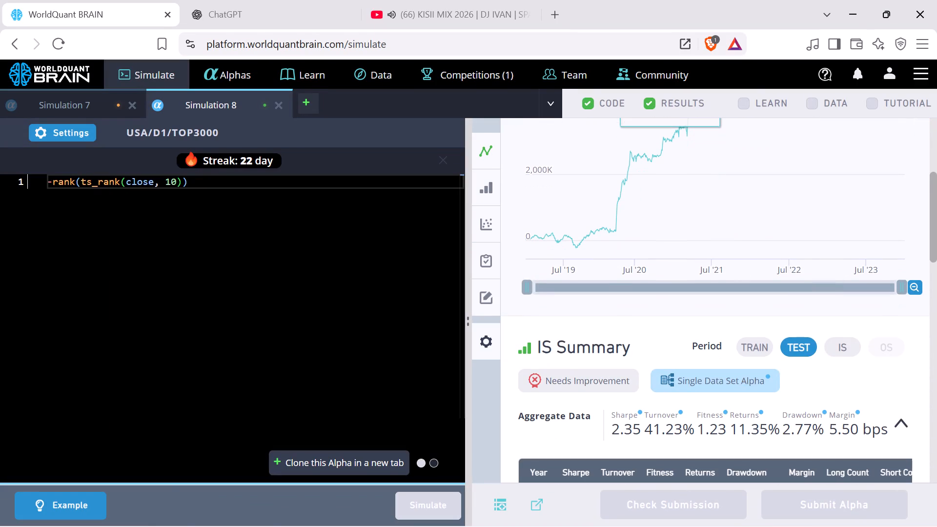
{"action": "left_click", "coordinate": [839, 354]}
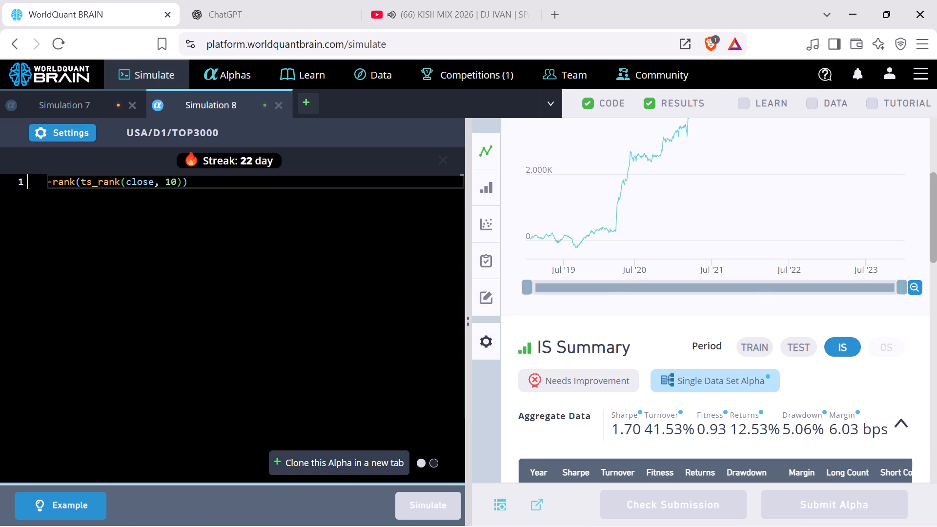
Change the ts_rank lookback to 20 so the expression reads -rank(ts_rank(close, 20)).
{"action": "left_click", "coordinate": [177, 181]}
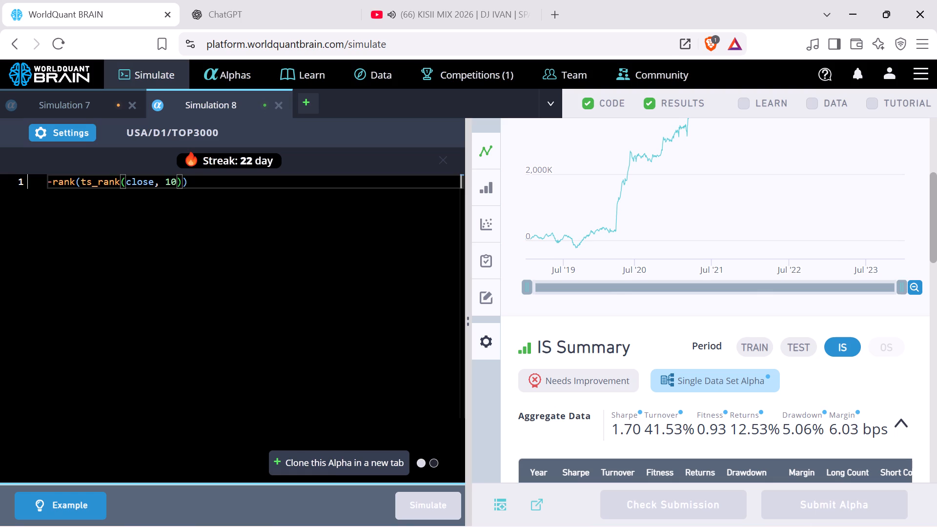
{"action": "left_click", "coordinate": [170, 184]}
{"action": "key", "text": "BackSpace"}
{"action": "key", "text": "2"}
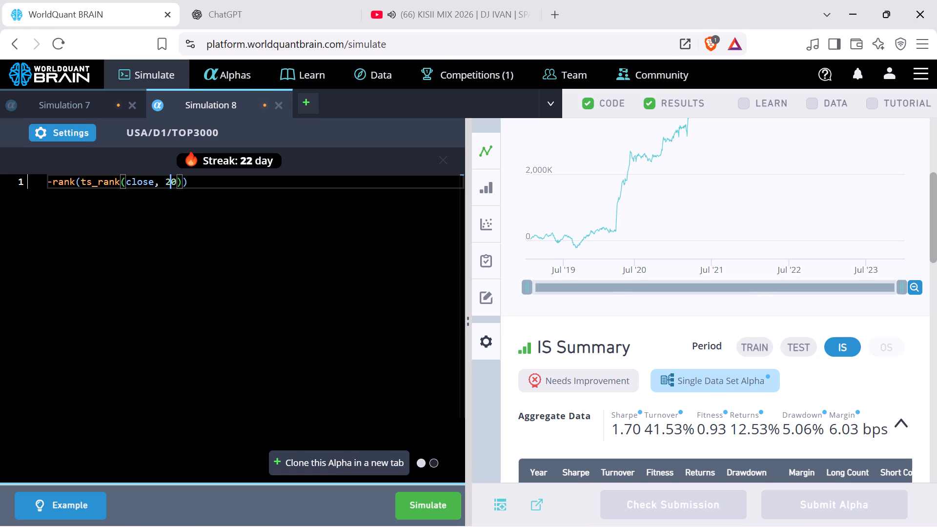
Simulate the Simulation 8 alpha with the expression -rank(ts_rank(close, 20)).
{"action": "left_click", "coordinate": [435, 508]}
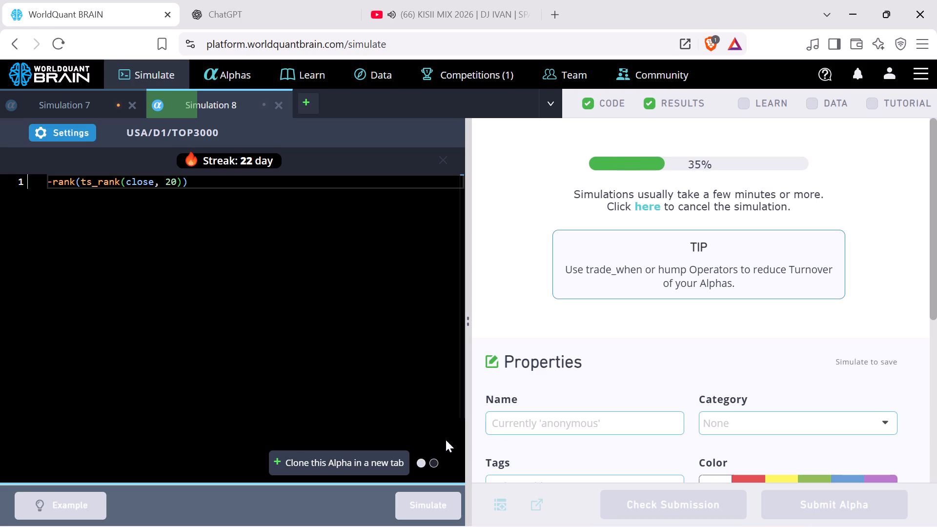
Switch to the YouTube music mix, raise the system volume to maximum, and return to WorldQuant BRAIN.
{"action": "left_click", "coordinate": [454, 12]}
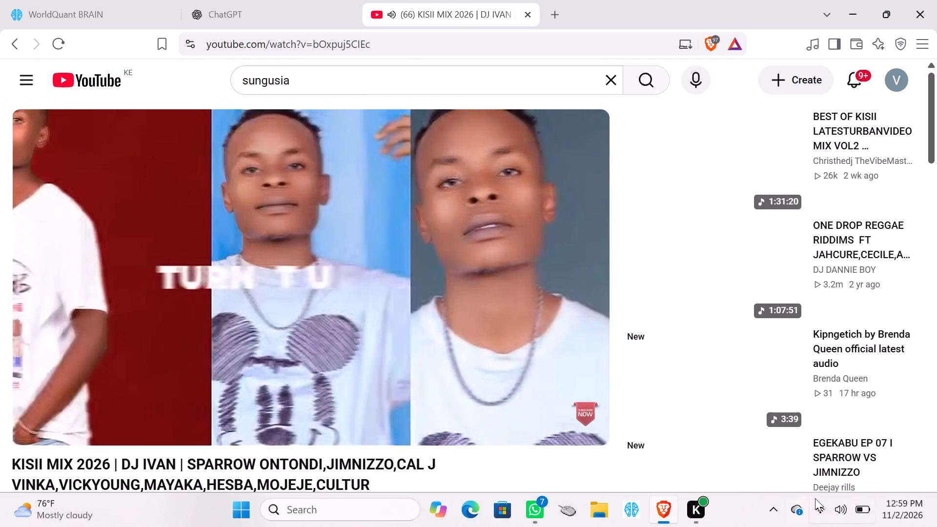
{"action": "left_click", "coordinate": [827, 512]}
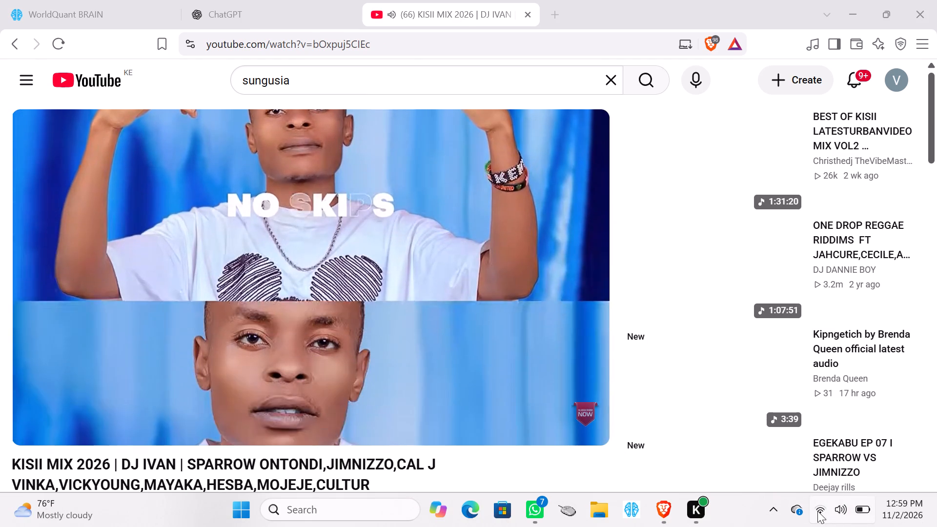
{"action": "left_click", "coordinate": [844, 413]}
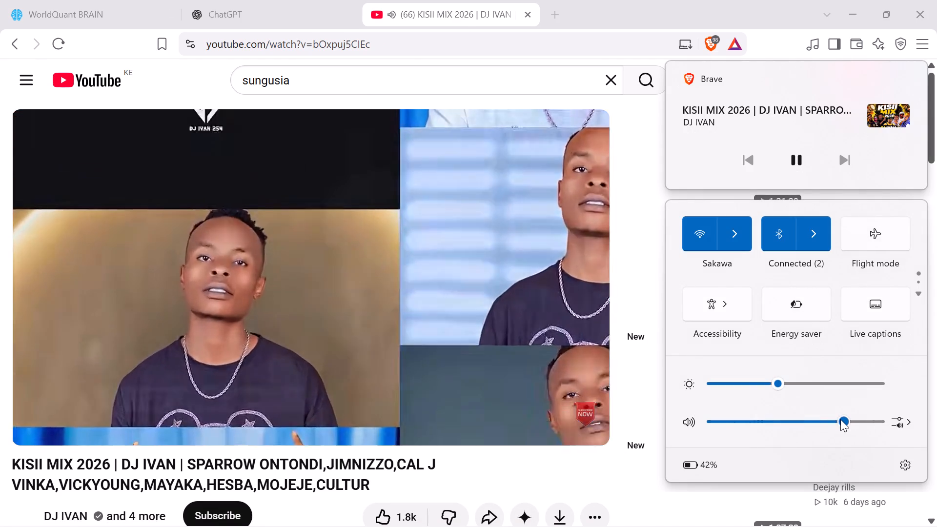
{"action": "left_click_drag", "start_coordinate": [843, 420], "coordinate": [922, 420]}
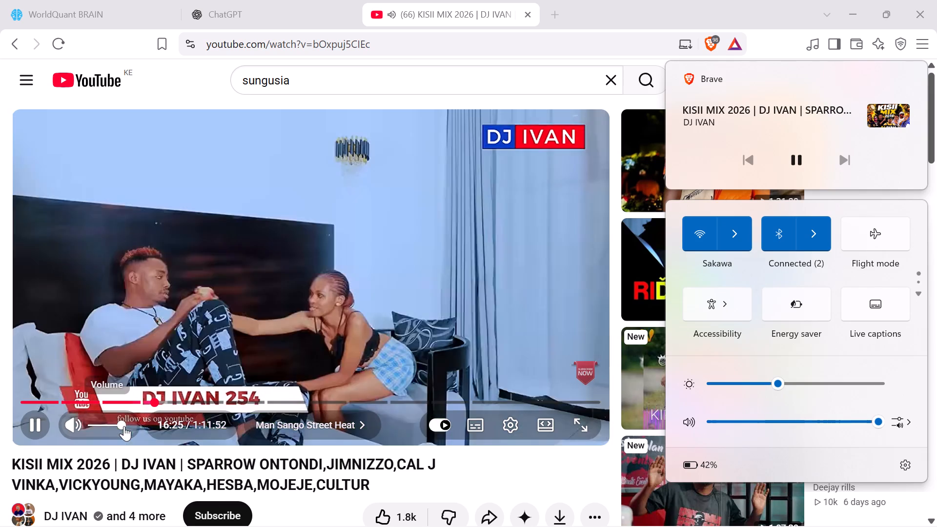
{"action": "left_click", "coordinate": [112, 13]}
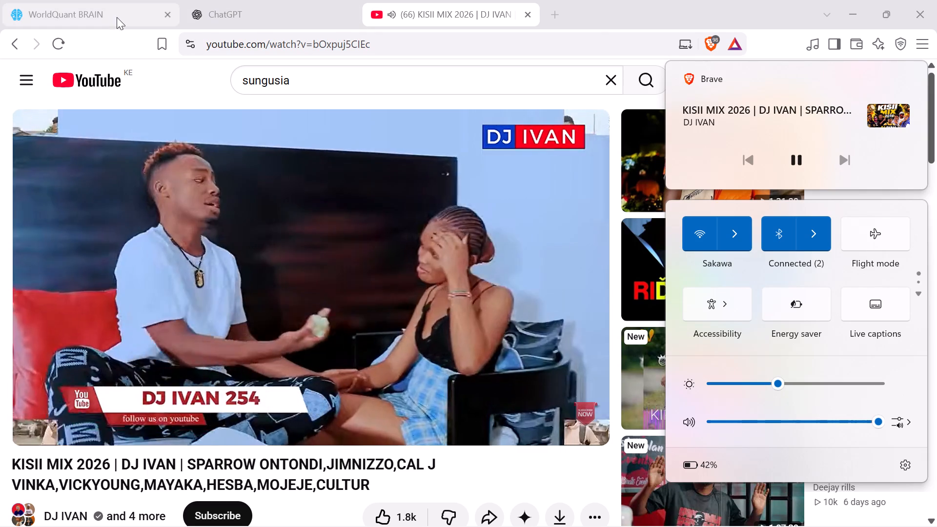
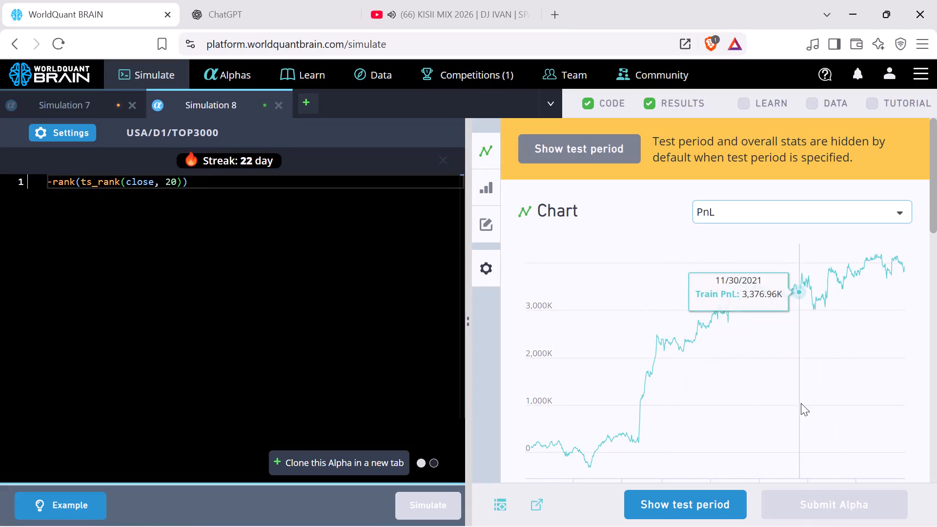
Reveal the test period in Simulation 8's results and view the IS Summary aggregate data for the IS period.
{"action": "left_click", "coordinate": [704, 506]}
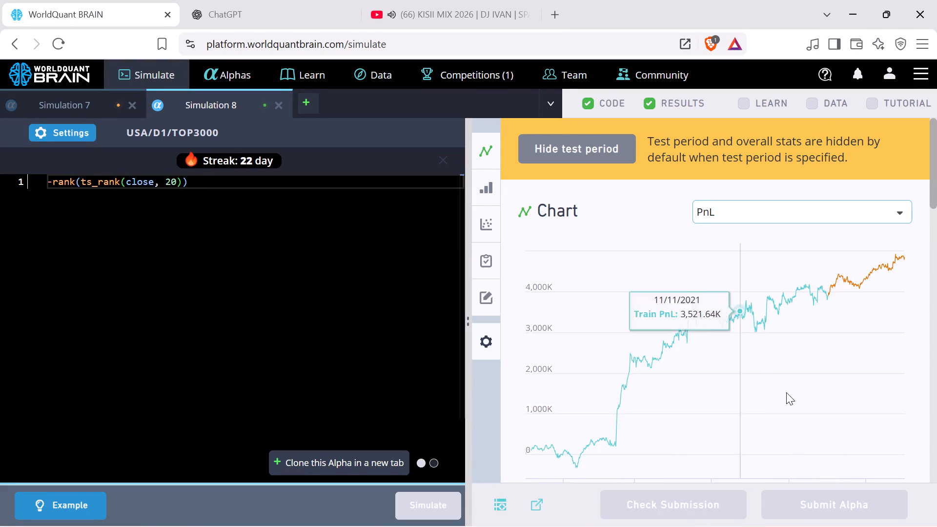
{"action": "scroll", "coordinate": [827, 307], "scroll_direction": "down", "scroll_amount": 4}
{"action": "left_click", "coordinate": [841, 275]}
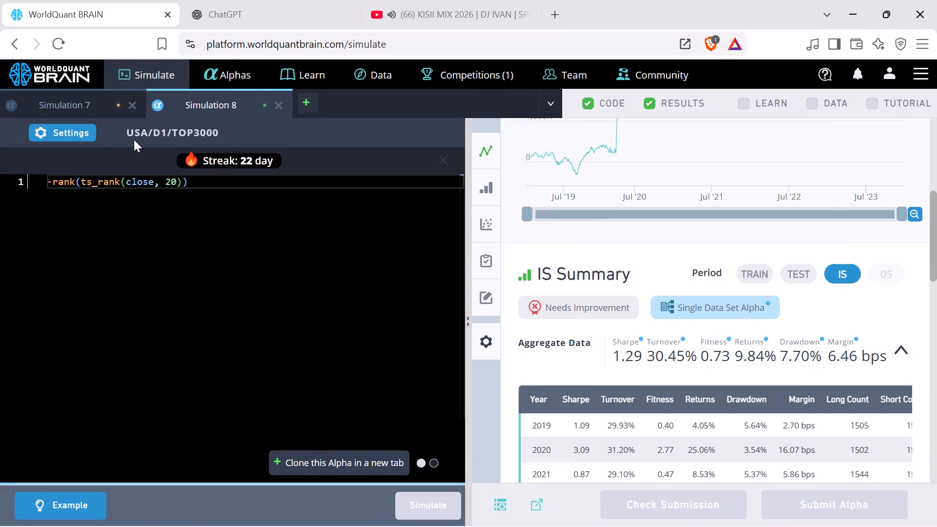
Change the ts_rank lookback to 1 so the expression reads -rank(ts_rank(close, 1)), and simulate it.
{"action": "left_click", "coordinate": [173, 185]}
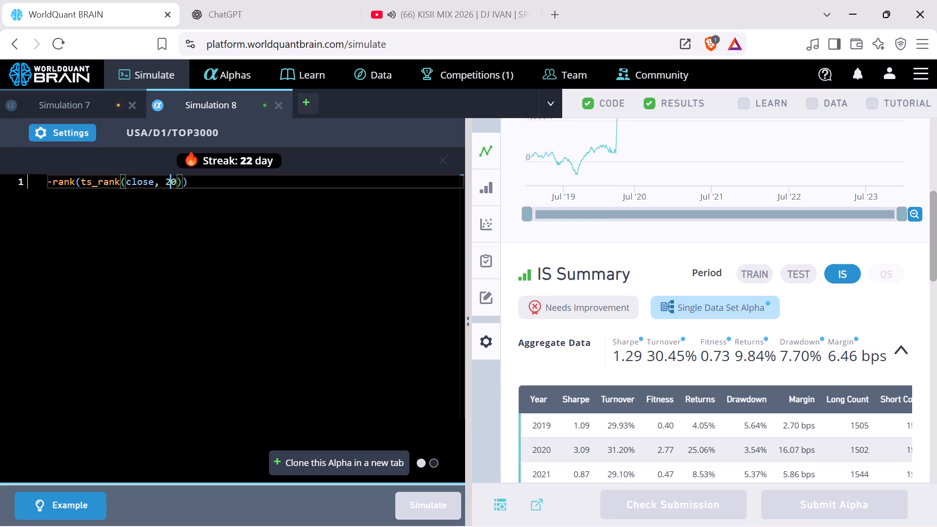
{"action": "left_click", "coordinate": [179, 184]}
{"action": "key", "text": "BackSpace"}
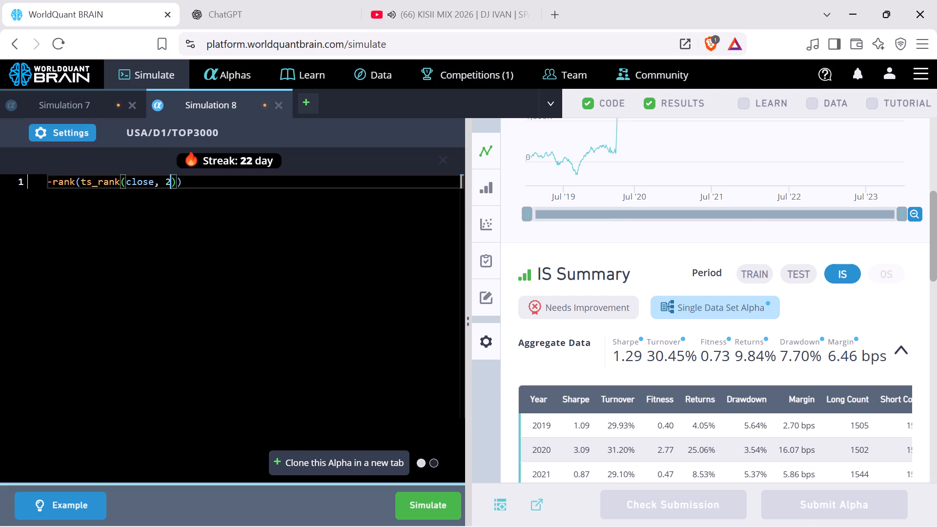
{"action": "key", "text": "BackSpace"}
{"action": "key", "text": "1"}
{"action": "left_click", "coordinate": [430, 509]}
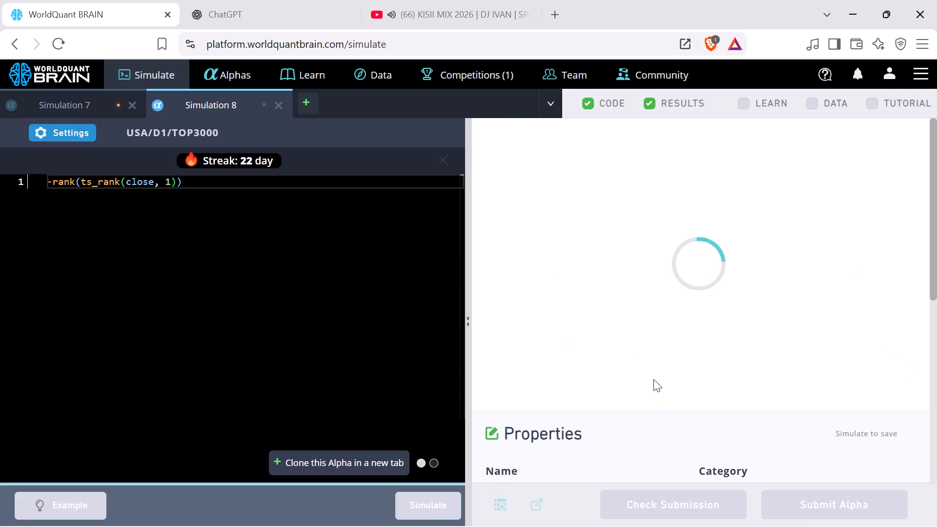